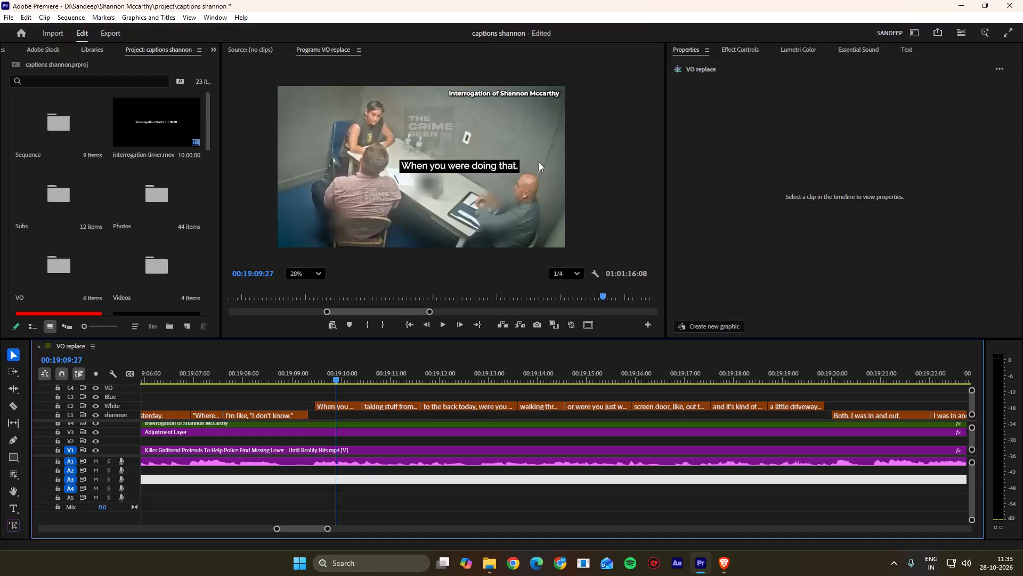
Switch from Premiere to the Brave browser window.
{"action": "left_click", "coordinate": [723, 569]}
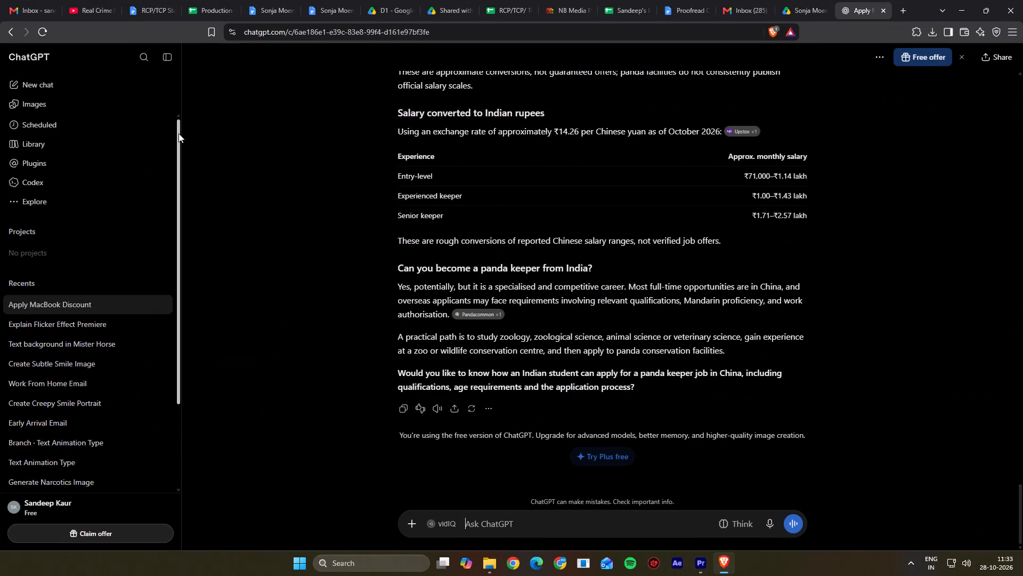
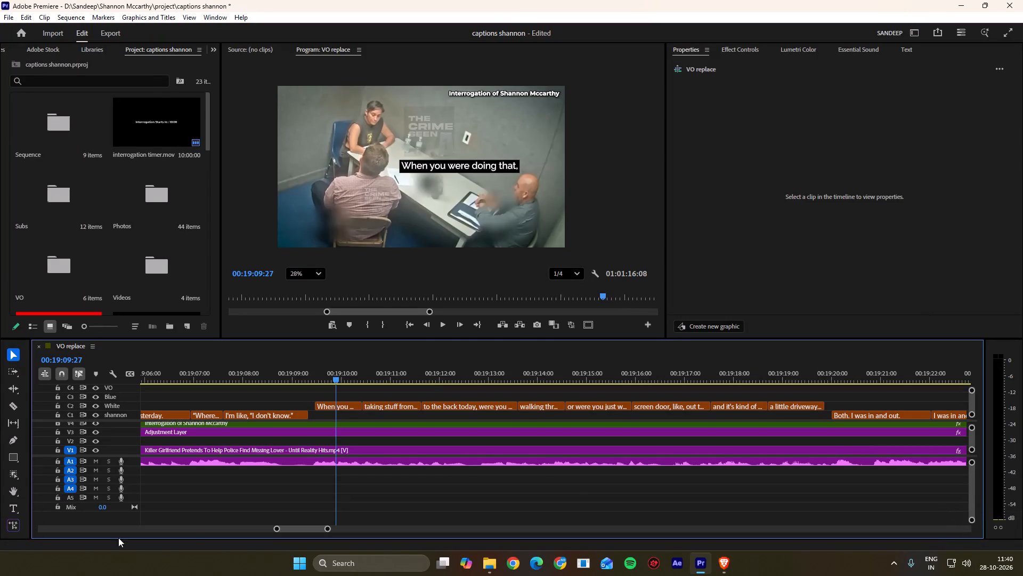
Save the captions shannon project.
{"action": "key", "text": "ctrl+s"}
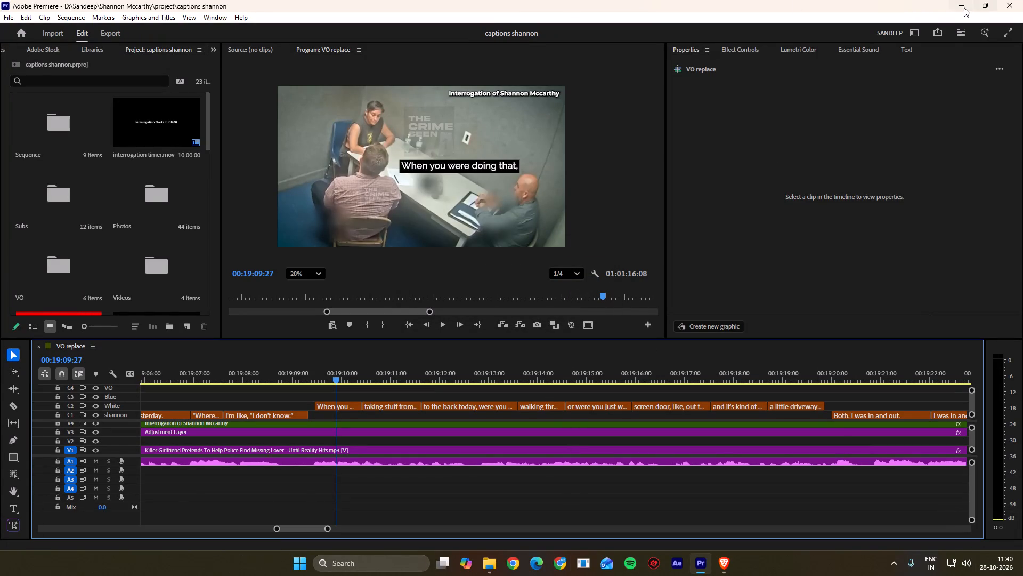
Minimise Premiere and switch to the Brave browser window, refreshing the desktop on the way.
{"action": "left_click", "coordinate": [962, 8]}
{"action": "right_click", "coordinate": [551, 240]}
{"action": "left_click", "coordinate": [576, 285]}
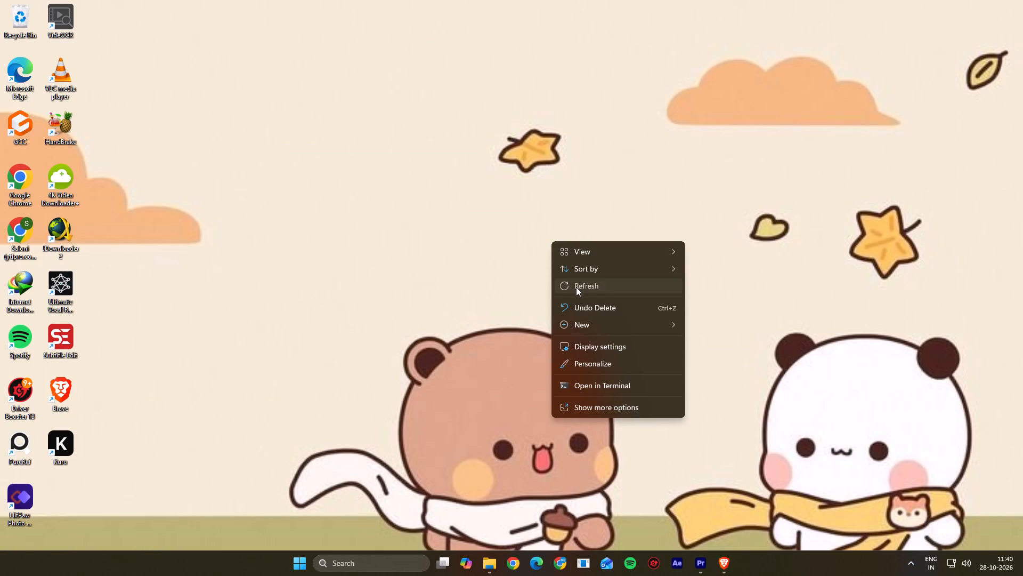
{"action": "left_click", "coordinate": [717, 568]}
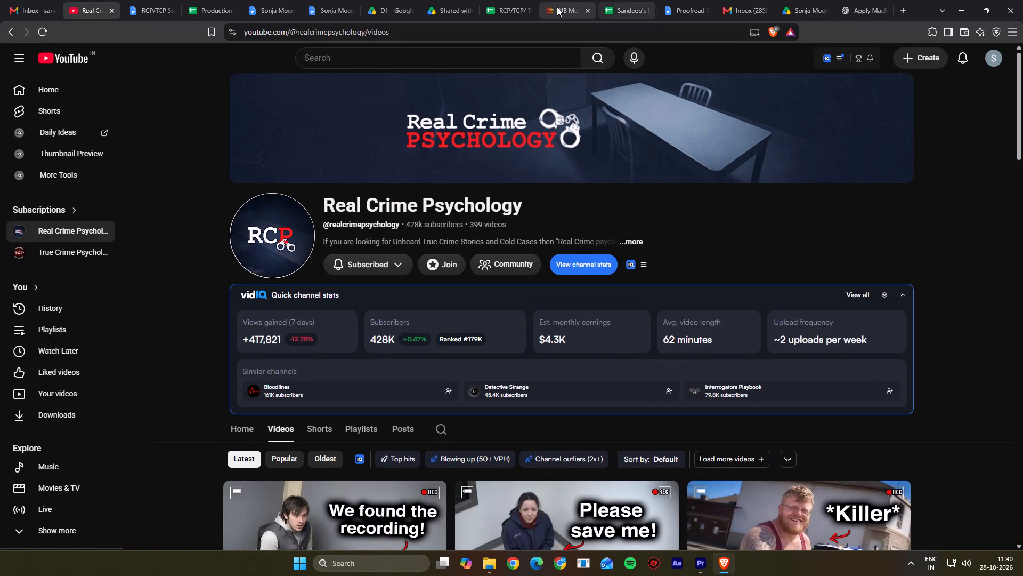
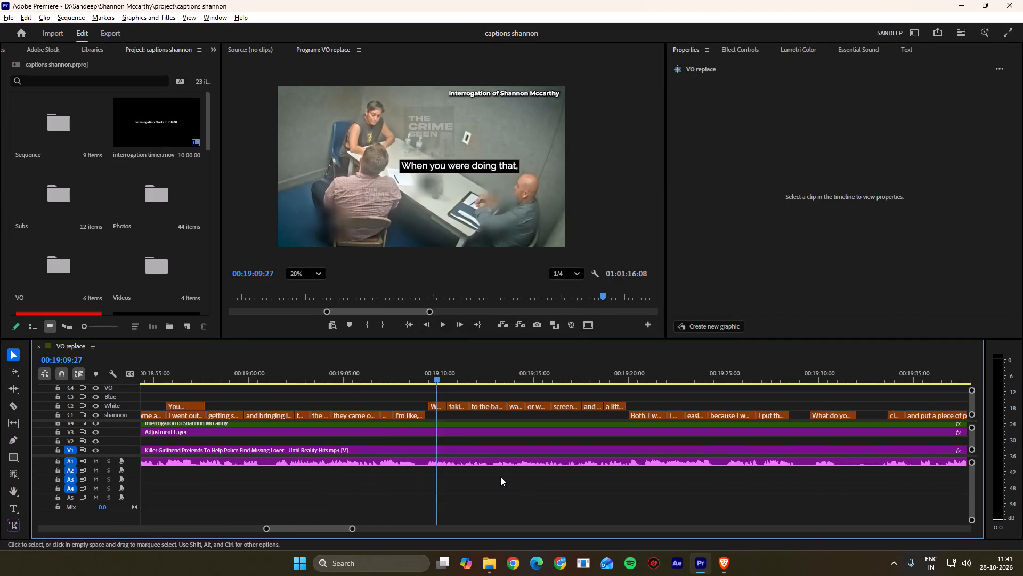
Play the white-track captions from about 00:19:07 to 00:19:15 to check their timing and line breaks against the speech.
{"action": "scroll", "coordinate": [500, 477], "scroll_direction": "down", "scroll_amount": 20, "text": "alt"}
{"action": "scroll", "coordinate": [500, 477], "scroll_direction": "down", "scroll_amount": 5, "text": "alt"}
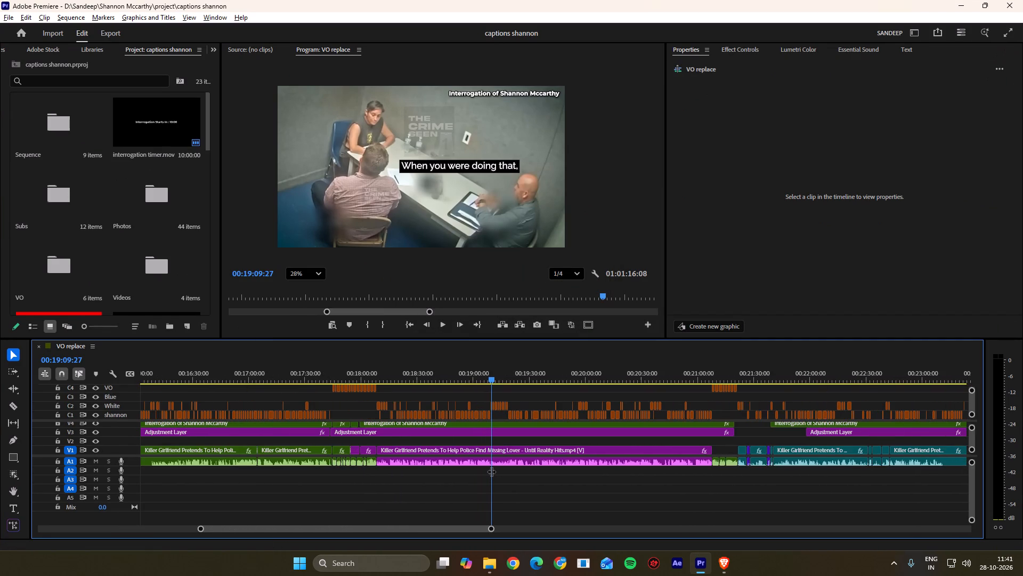
{"action": "scroll", "coordinate": [491, 471], "scroll_direction": "up", "scroll_amount": 4, "text": "alt"}
{"action": "scroll", "coordinate": [497, 449], "scroll_direction": "down", "scroll_amount": 4, "text": "alt"}
{"action": "scroll", "coordinate": [497, 449], "scroll_direction": "up", "scroll_amount": 12, "text": "alt"}
{"action": "scroll", "coordinate": [489, 413], "scroll_direction": "down", "scroll_amount": 1, "text": "alt"}
{"action": "scroll", "coordinate": [489, 413], "scroll_direction": "up", "scroll_amount": 5, "text": "alt"}
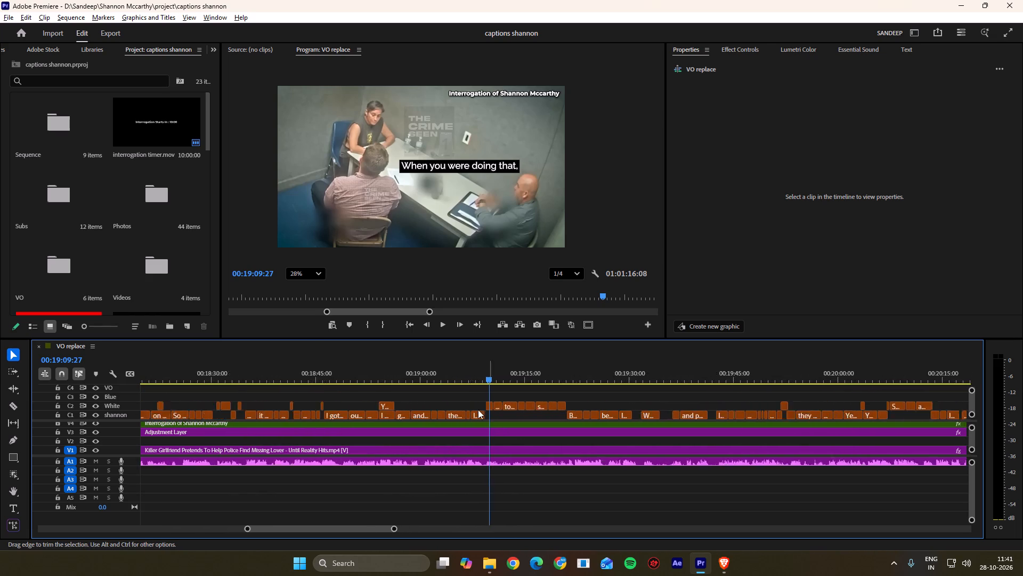
{"action": "scroll", "coordinate": [478, 410], "scroll_direction": "up", "scroll_amount": 10, "text": "alt"}
{"action": "scroll", "coordinate": [494, 421], "scroll_direction": "down", "scroll_amount": 1, "text": "alt"}
{"action": "scroll", "coordinate": [494, 421], "scroll_direction": "up", "scroll_amount": 9, "text": "alt"}
{"action": "left_click_drag", "start_coordinate": [368, 374], "coordinate": [335, 375]}
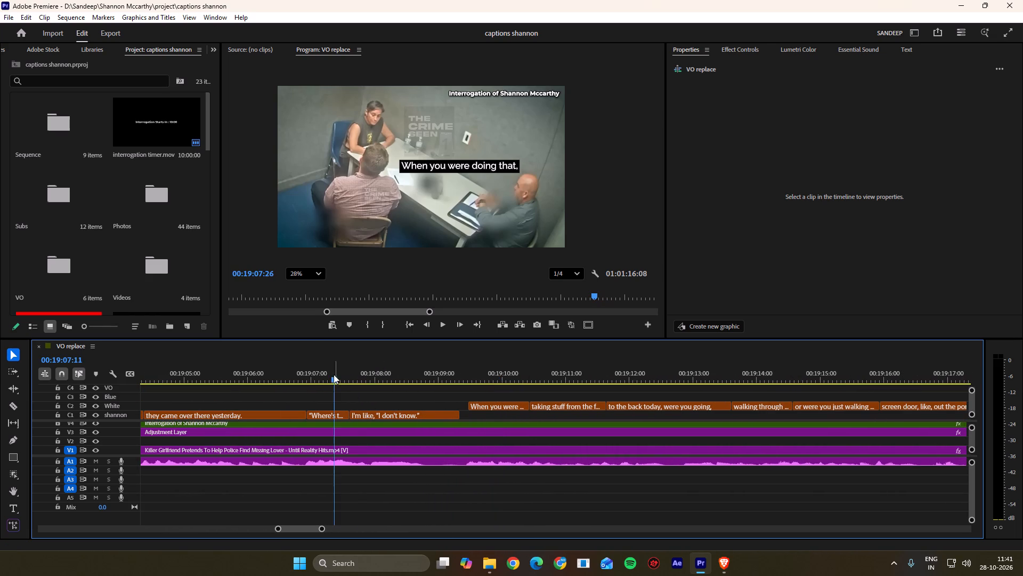
{"action": "key", "text": "space"}
{"action": "scroll", "coordinate": [344, 401], "scroll_direction": "up", "scroll_amount": 7, "text": "alt"}
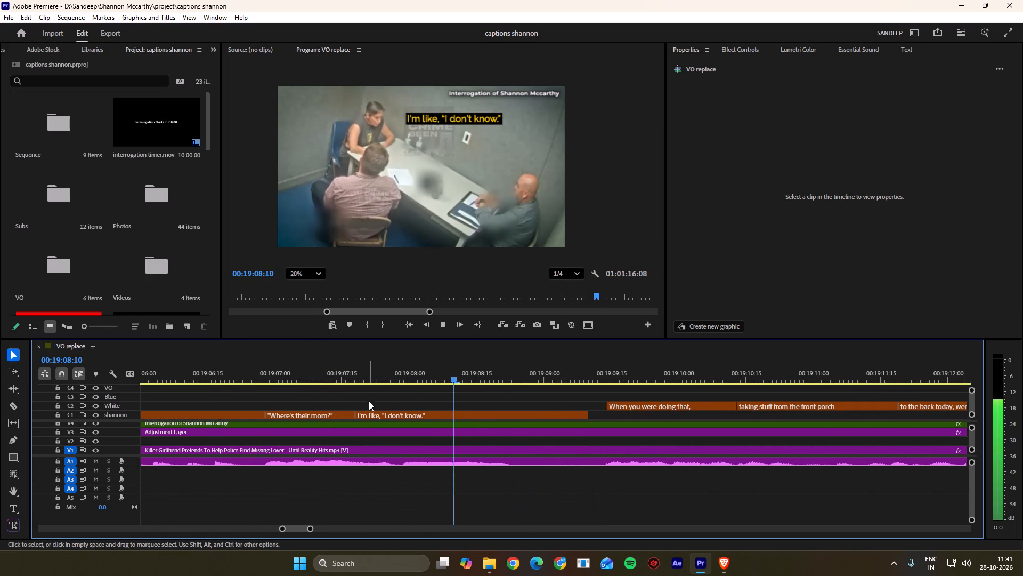
{"action": "key", "text": "space"}
{"action": "key", "text": "space"}
{"action": "scroll", "coordinate": [378, 403], "scroll_direction": "down", "scroll_amount": 16}
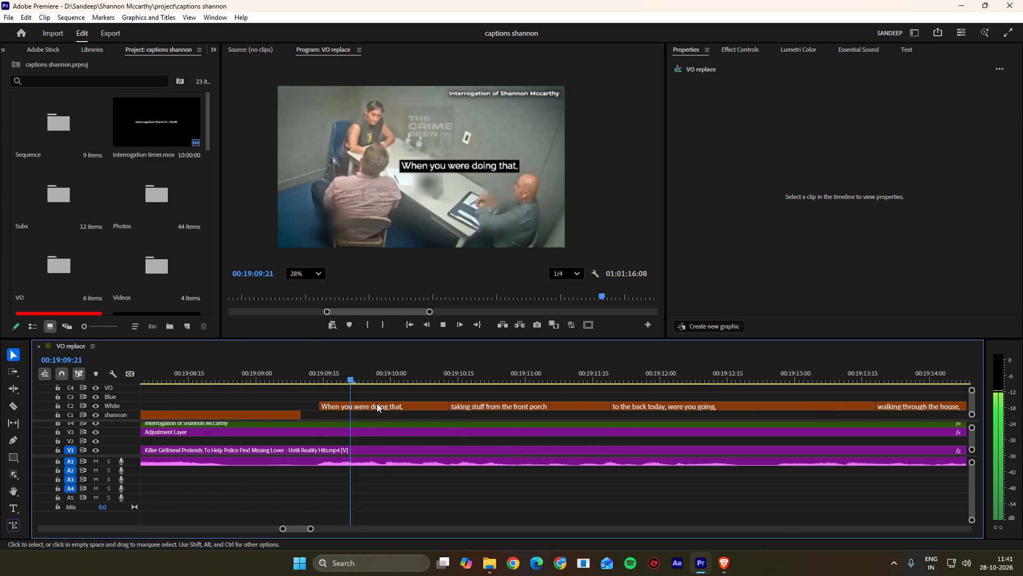
{"action": "scroll", "coordinate": [377, 403], "scroll_direction": "down", "scroll_amount": 6}
{"action": "scroll", "coordinate": [417, 418], "scroll_direction": "down", "scroll_amount": 12}
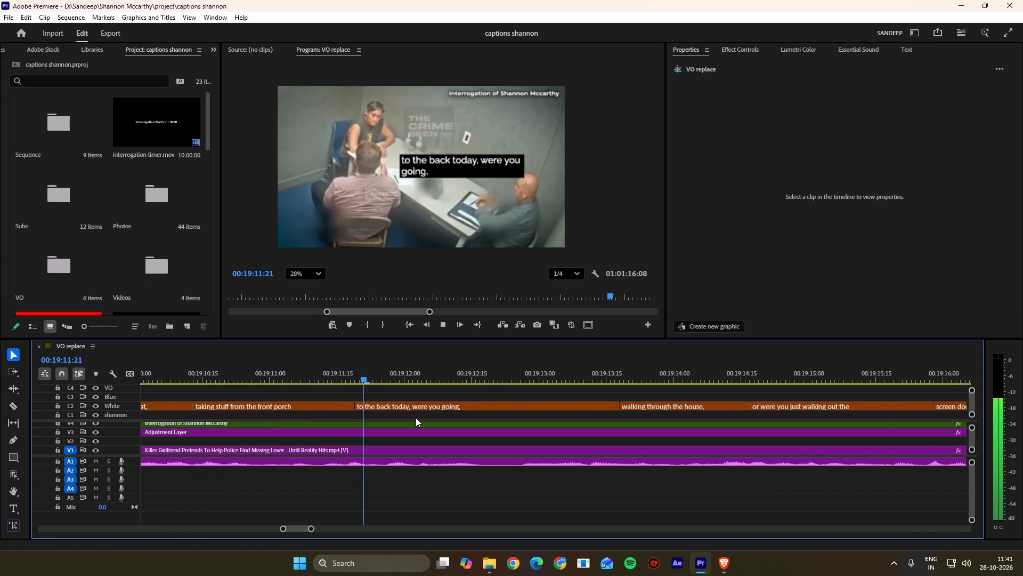
{"action": "scroll", "coordinate": [416, 418], "scroll_direction": "down", "scroll_amount": 9}
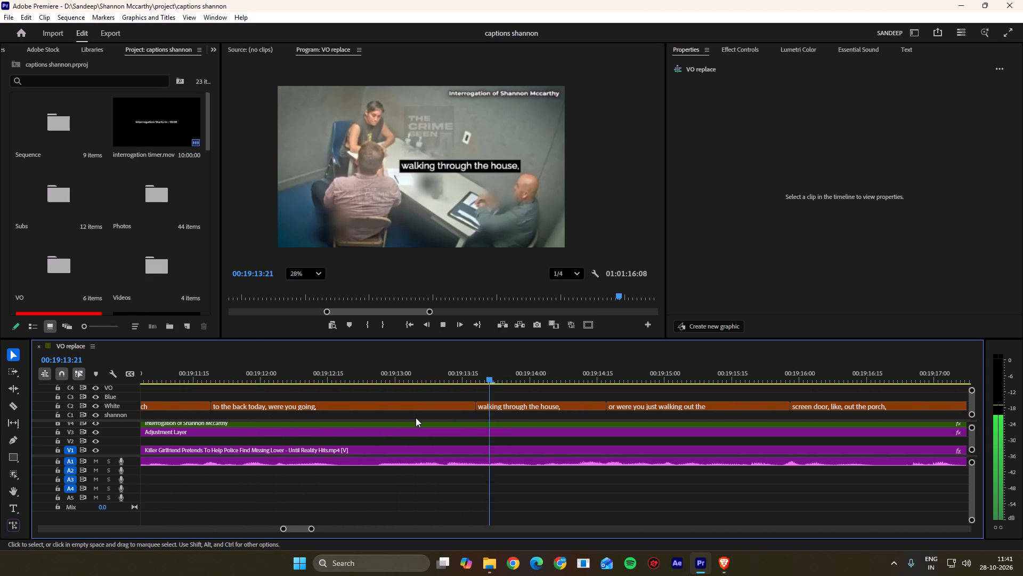
{"action": "scroll", "coordinate": [416, 418], "scroll_direction": "down", "scroll_amount": 7, "text": "alt"}
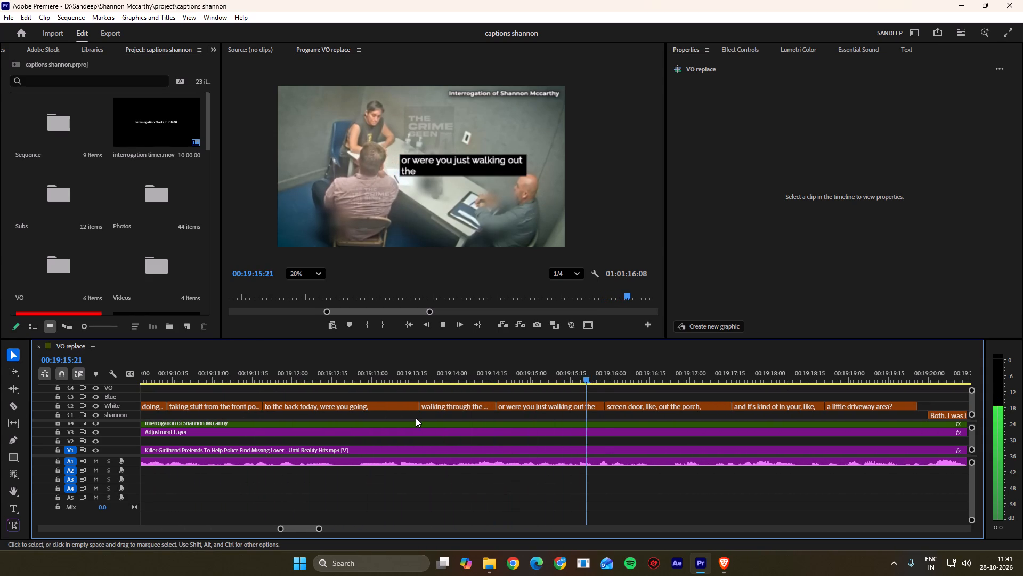
{"action": "key", "text": "space"}
Move the cut between the "walking through the house," and "or were you just walking out the" captions four frames later, to 00:19:14:21.
{"action": "left_click_drag", "start_coordinate": [442, 378], "coordinate": [428, 378]}
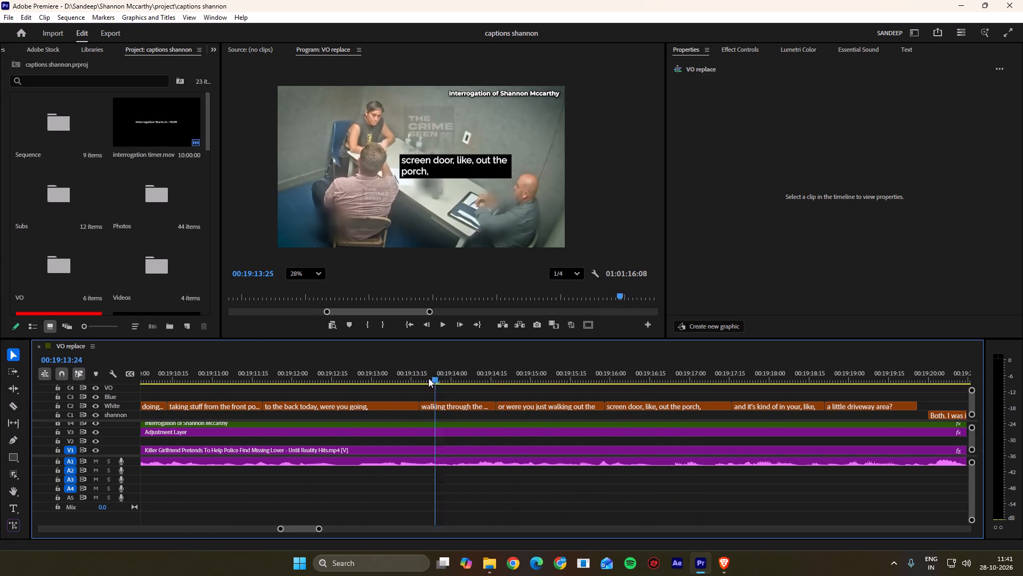
{"action": "left_click_drag", "start_coordinate": [428, 378], "coordinate": [324, 373]}
{"action": "key", "text": "space"}
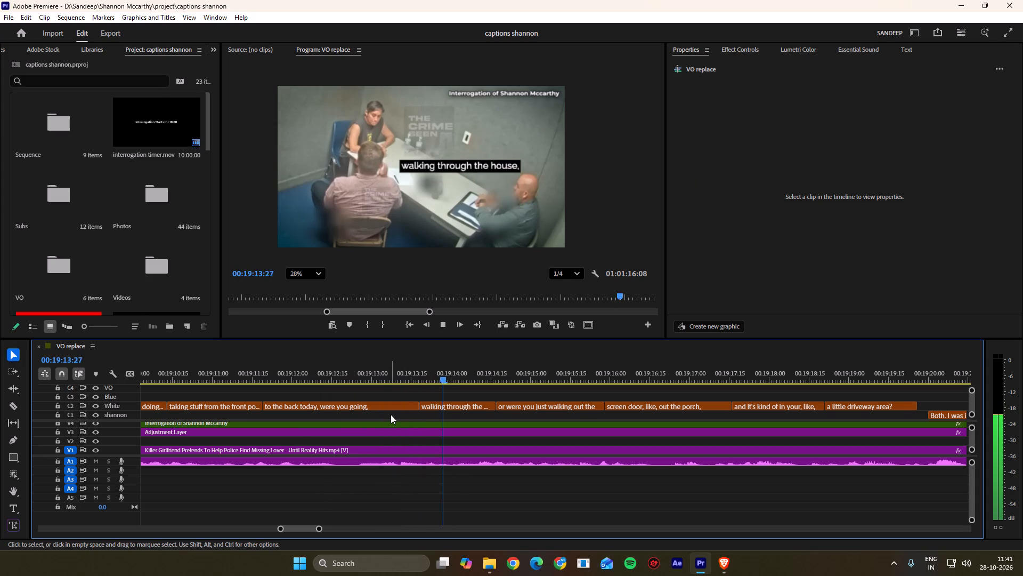
{"action": "scroll", "coordinate": [391, 414], "scroll_direction": "down", "scroll_amount": 3}
{"action": "key", "text": "space"}
{"action": "scroll", "coordinate": [389, 414], "scroll_direction": "down", "scroll_amount": 3}
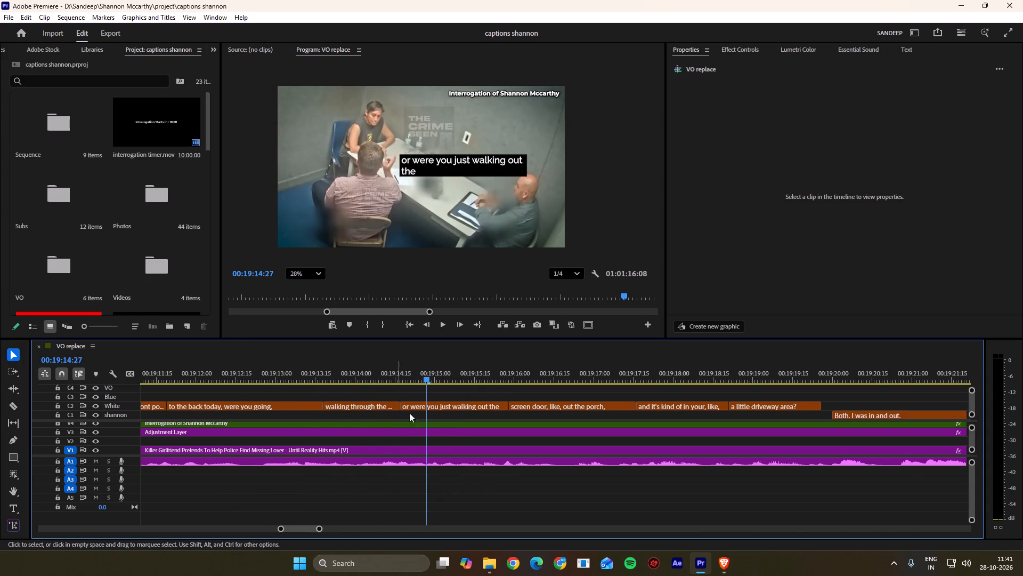
{"action": "scroll", "coordinate": [417, 412], "scroll_direction": "up", "scroll_amount": 4, "text": "alt"}
{"action": "left_click_drag", "start_coordinate": [408, 375], "coordinate": [355, 380]}
{"action": "key", "text": "space"}
{"action": "scroll", "coordinate": [385, 407], "scroll_direction": "up", "scroll_amount": 4, "text": "alt"}
{"action": "key", "text": "space"}
{"action": "left_click_drag", "start_coordinate": [407, 377], "coordinate": [405, 377]}
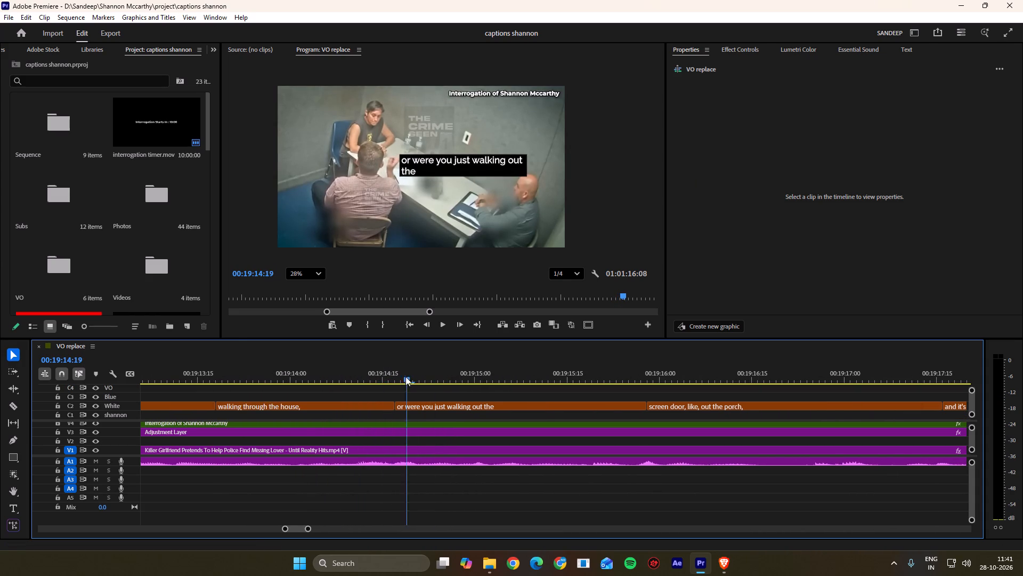
{"action": "left_click_drag", "start_coordinate": [405, 377], "coordinate": [409, 381]}
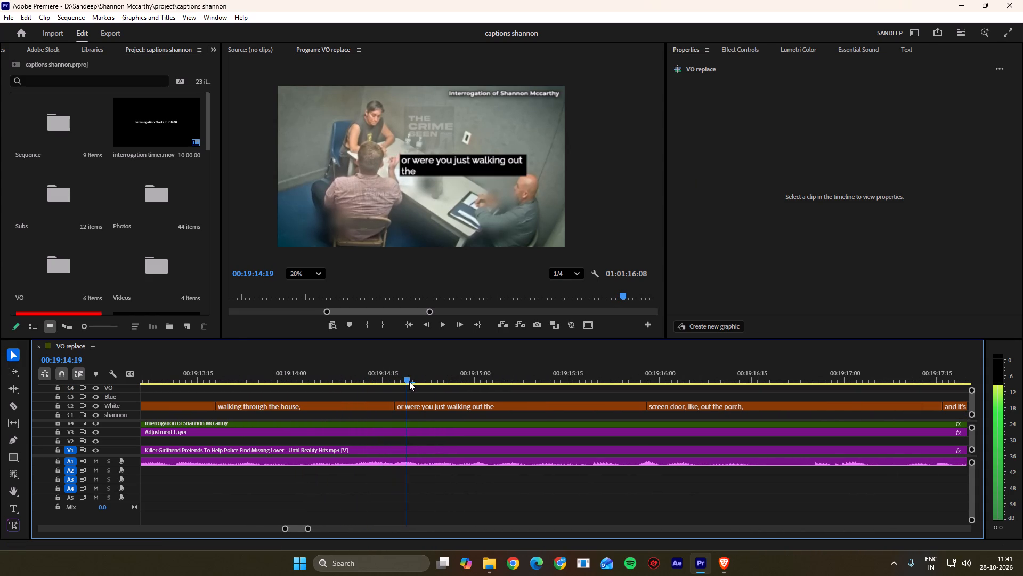
{"action": "left_click_drag", "start_coordinate": [409, 381], "coordinate": [417, 381]}
{"action": "left_click_drag", "start_coordinate": [394, 408], "coordinate": [417, 408], "text": "ctrl"}
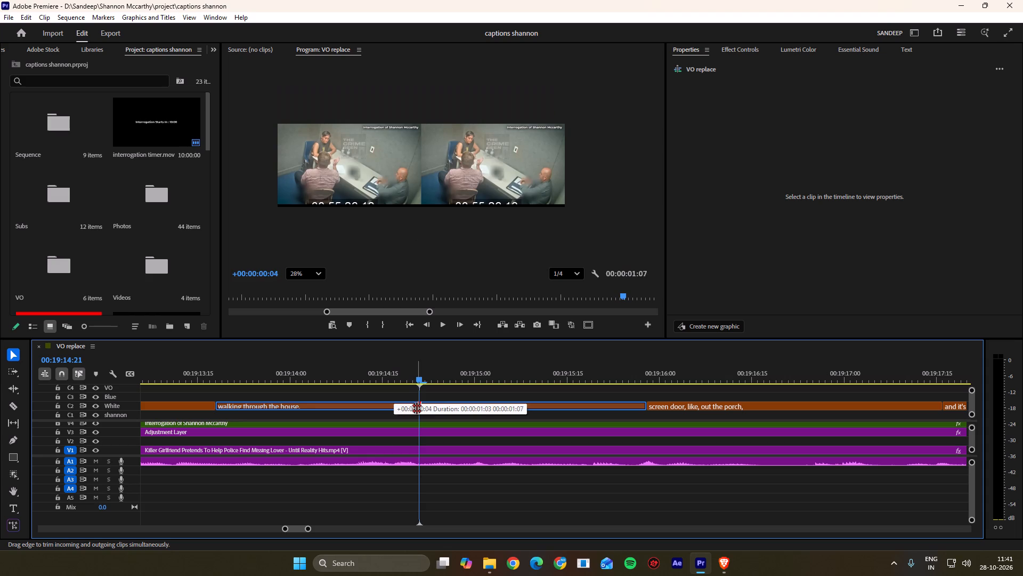
{"action": "left_click_drag", "start_coordinate": [417, 408], "coordinate": [418, 408], "text": "ctrl"}
{"action": "left_click", "coordinate": [422, 397]}
Insert a line break before "you going," in the "to the back today, were you going," caption.
{"action": "key", "text": "space"}
{"action": "scroll", "coordinate": [421, 398], "scroll_direction": "down", "scroll_amount": 4}
{"action": "key", "text": "space"}
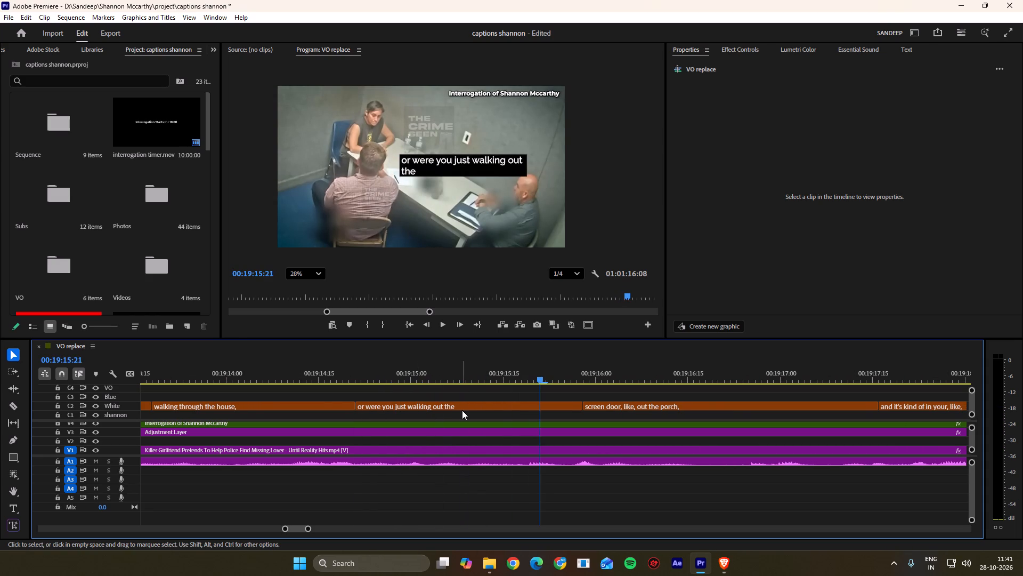
{"action": "scroll", "coordinate": [590, 434], "scroll_direction": "down", "scroll_amount": 12, "text": "alt"}
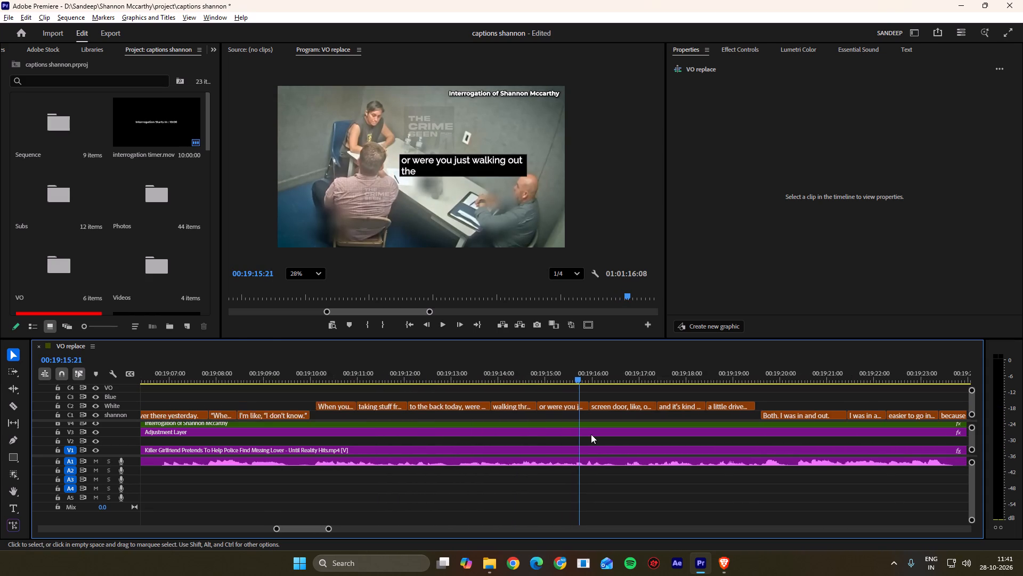
{"action": "scroll", "coordinate": [591, 434], "scroll_direction": "down", "scroll_amount": 4, "text": "alt"}
{"action": "left_click", "coordinate": [374, 375]}
{"action": "key", "text": "space"}
{"action": "scroll", "coordinate": [386, 412], "scroll_direction": "up", "scroll_amount": 6, "text": "alt"}
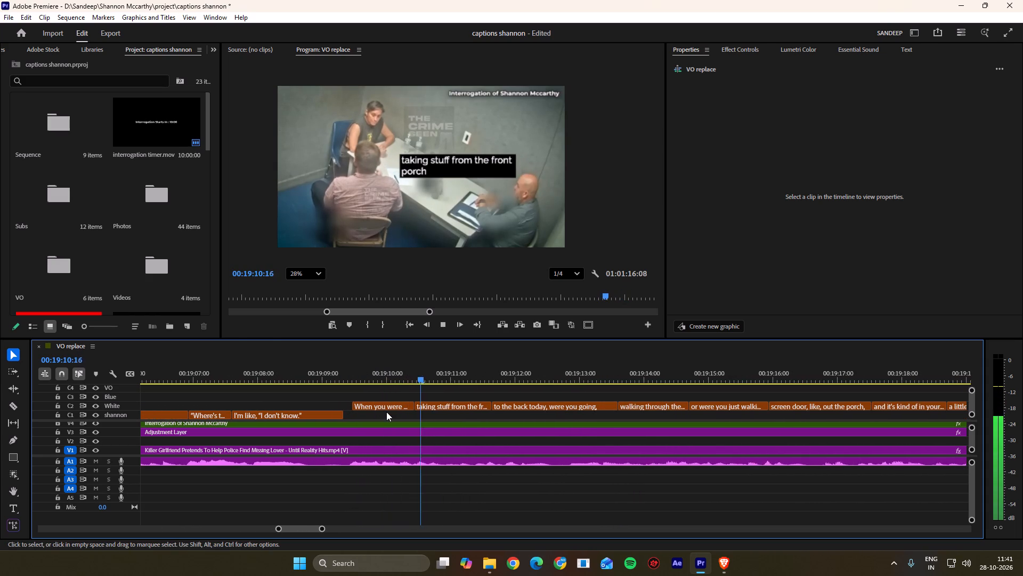
{"action": "scroll", "coordinate": [386, 412], "scroll_direction": "down", "scroll_amount": 3}
{"action": "key", "text": "space"}
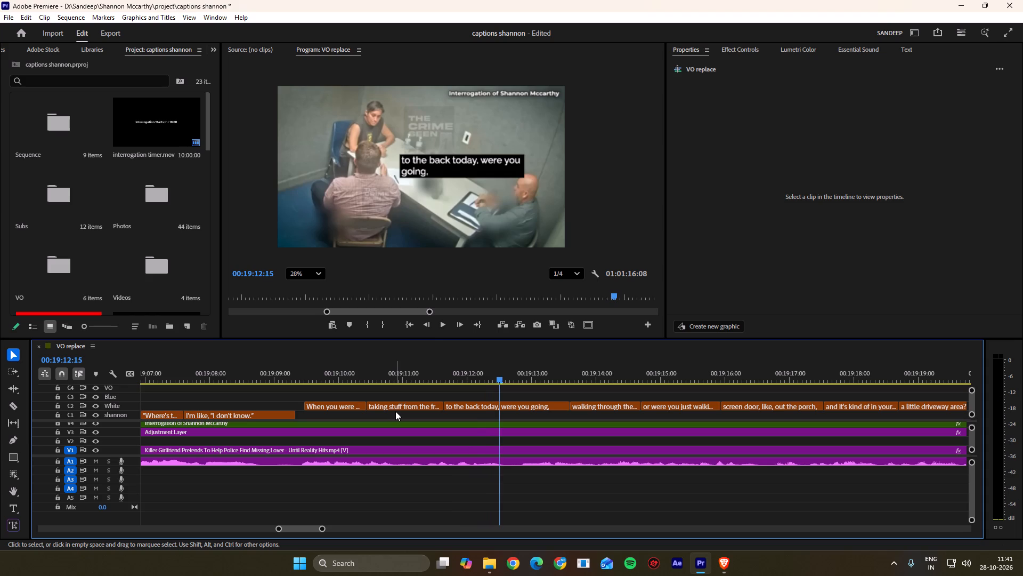
{"action": "scroll", "coordinate": [395, 411], "scroll_direction": "down", "scroll_amount": 3}
{"action": "double_click", "coordinate": [511, 161]}
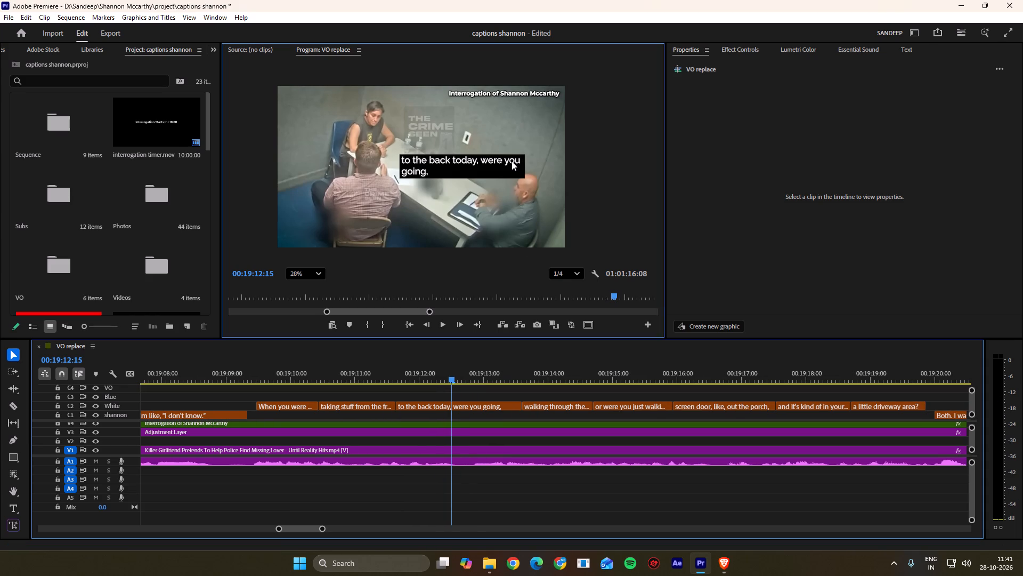
{"action": "left_click", "coordinate": [505, 161]}
{"action": "key", "text": "Return"}
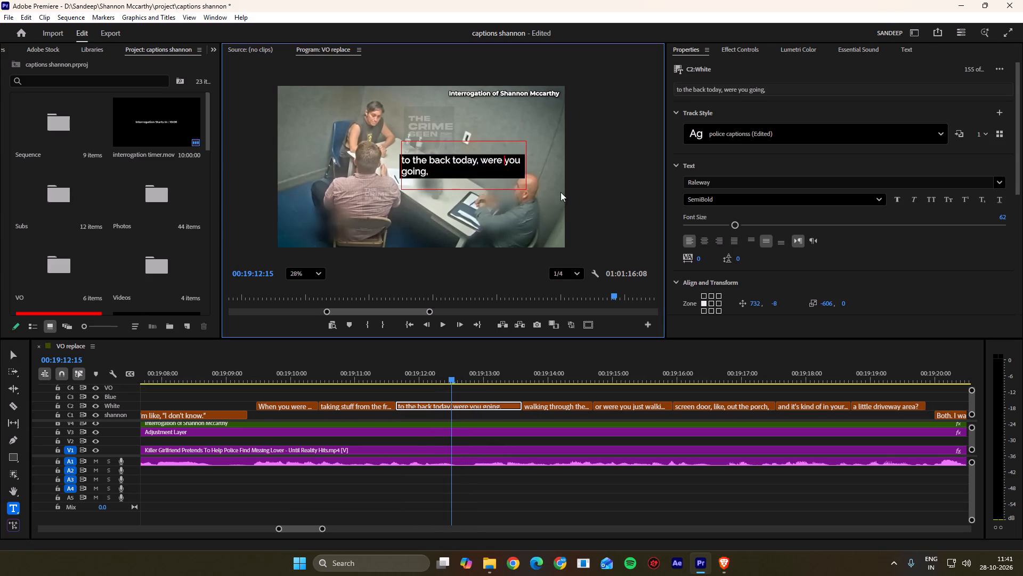
{"action": "left_click", "coordinate": [573, 192]}
Move the cut between the "to the back today, were you going," and "walking through the house," captions to 00:19:13:21.
{"action": "key", "text": "space"}
{"action": "scroll", "coordinate": [441, 421], "scroll_direction": "down", "scroll_amount": 10}
{"action": "key", "text": "space"}
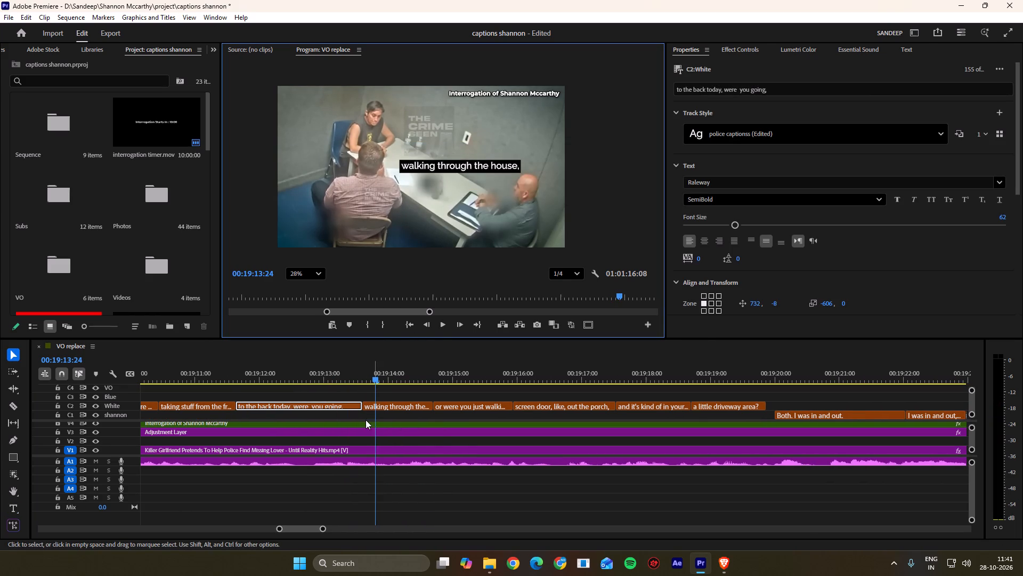
{"action": "scroll", "coordinate": [364, 420], "scroll_direction": "up", "scroll_amount": 5}
{"action": "left_click", "coordinate": [186, 409]}
{"action": "scroll", "coordinate": [342, 413], "scroll_direction": "up", "scroll_amount": 4, "text": "alt"}
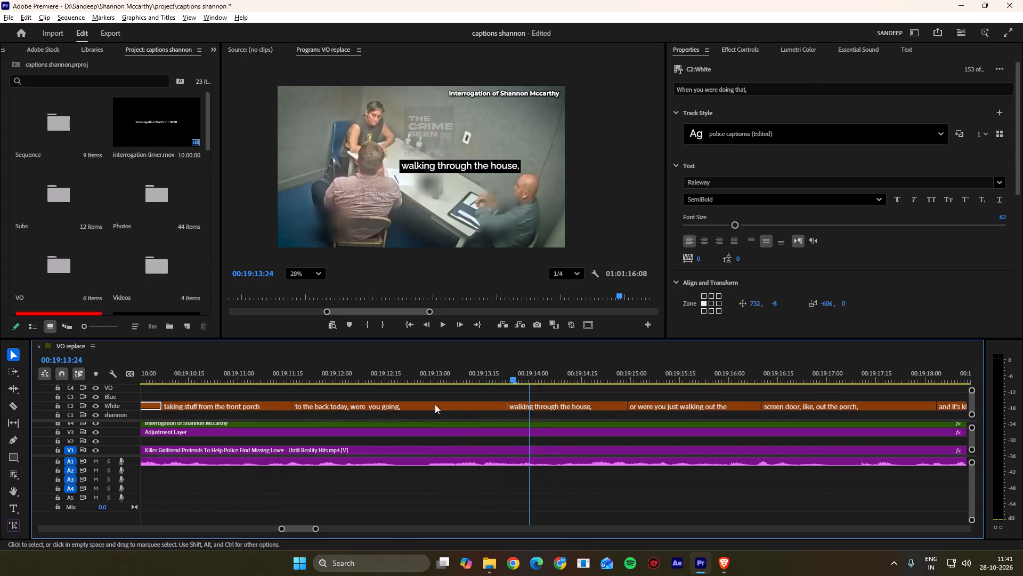
{"action": "scroll", "coordinate": [435, 404], "scroll_direction": "up", "scroll_amount": 2, "text": "alt"}
{"action": "scroll", "coordinate": [447, 404], "scroll_direction": "down", "scroll_amount": 1, "text": "alt"}
{"action": "scroll", "coordinate": [447, 404], "scroll_direction": "up", "scroll_amount": 5, "text": "alt"}
{"action": "left_click_drag", "start_coordinate": [521, 378], "coordinate": [404, 371]}
{"action": "key", "text": "space"}
{"action": "scroll", "coordinate": [391, 421], "scroll_direction": "down", "scroll_amount": 5}
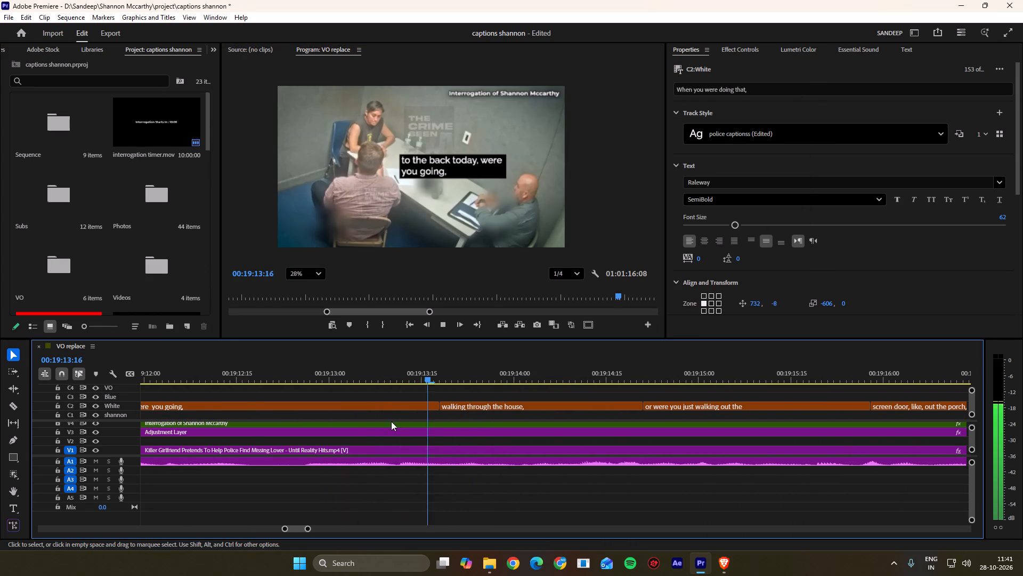
{"action": "key", "text": "space"}
{"action": "key", "text": "space"}
{"action": "key", "text": "space"}
{"action": "left_click_drag", "start_coordinate": [467, 373], "coordinate": [463, 379]}
{"action": "left_click_drag", "start_coordinate": [437, 408], "coordinate": [457, 408], "text": "ctrl"}
{"action": "left_click", "coordinate": [463, 401]}
Insert a line break before "out the" in the "or were you just walking out the" caption.
{"action": "key", "text": "space"}
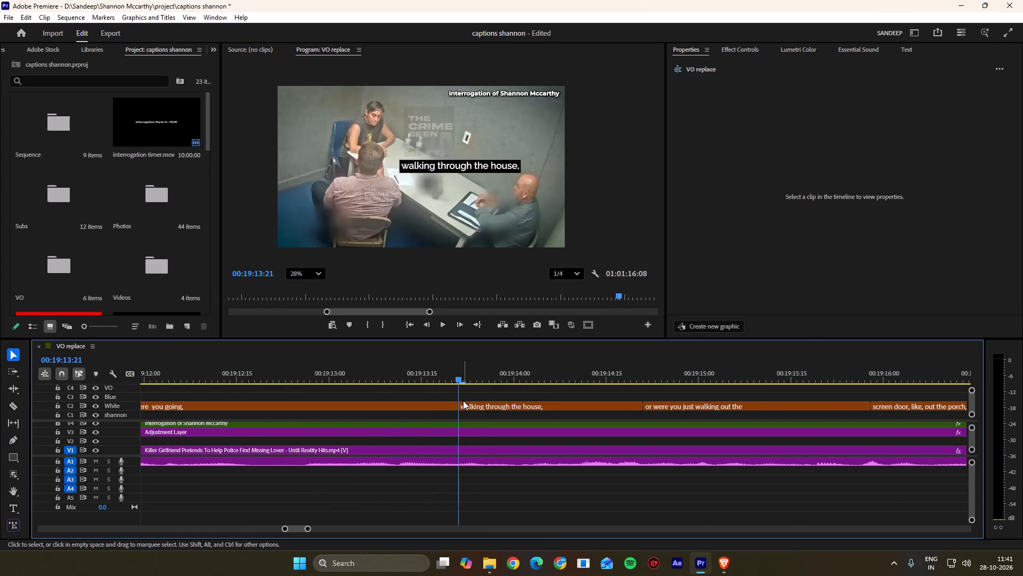
{"action": "scroll", "coordinate": [432, 411], "scroll_direction": "down", "scroll_amount": 10}
{"action": "key", "text": "space"}
{"action": "scroll", "coordinate": [432, 411], "scroll_direction": "down", "scroll_amount": 4}
{"action": "key", "text": "space"}
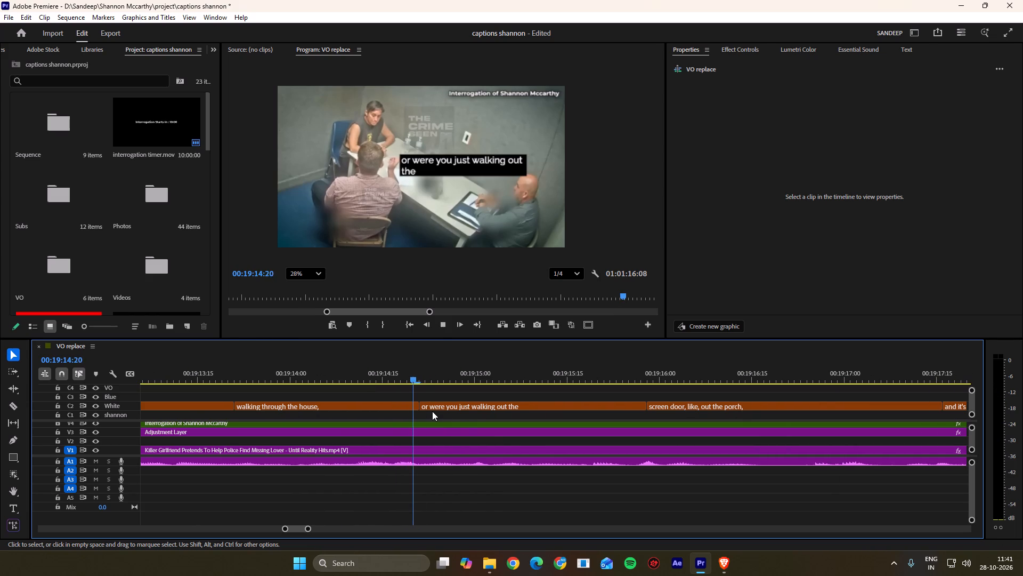
{"action": "key", "text": "space"}
{"action": "double_click", "coordinate": [507, 156]}
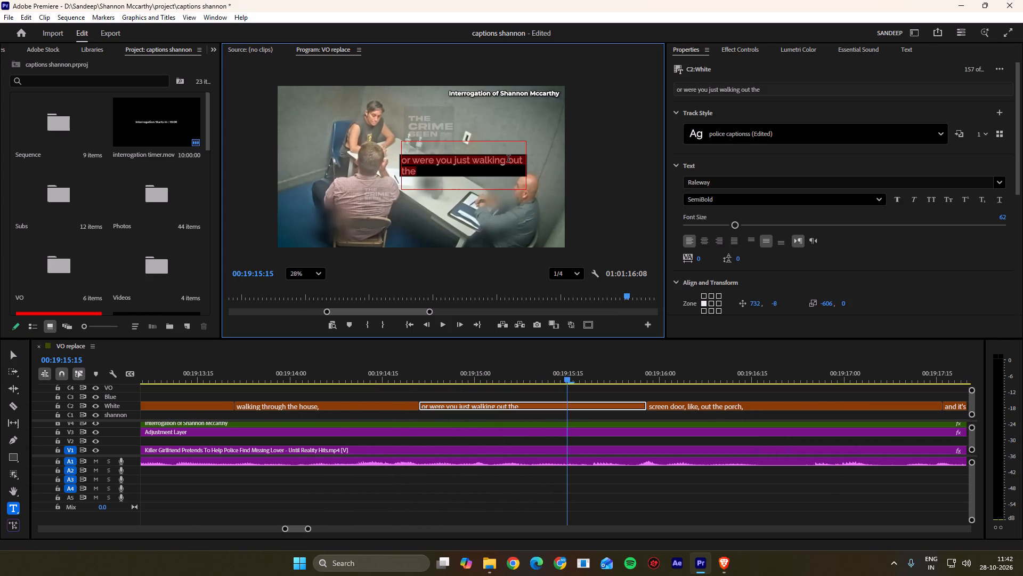
{"action": "left_click", "coordinate": [508, 161]}
{"action": "key", "text": "Return"}
{"action": "left_click", "coordinate": [583, 198]}
Play across the start of the "screen door, like, out the porch," caption to check its sync with the speech.
{"action": "key", "text": "space"}
{"action": "scroll", "coordinate": [487, 471], "scroll_direction": "down", "scroll_amount": 4}
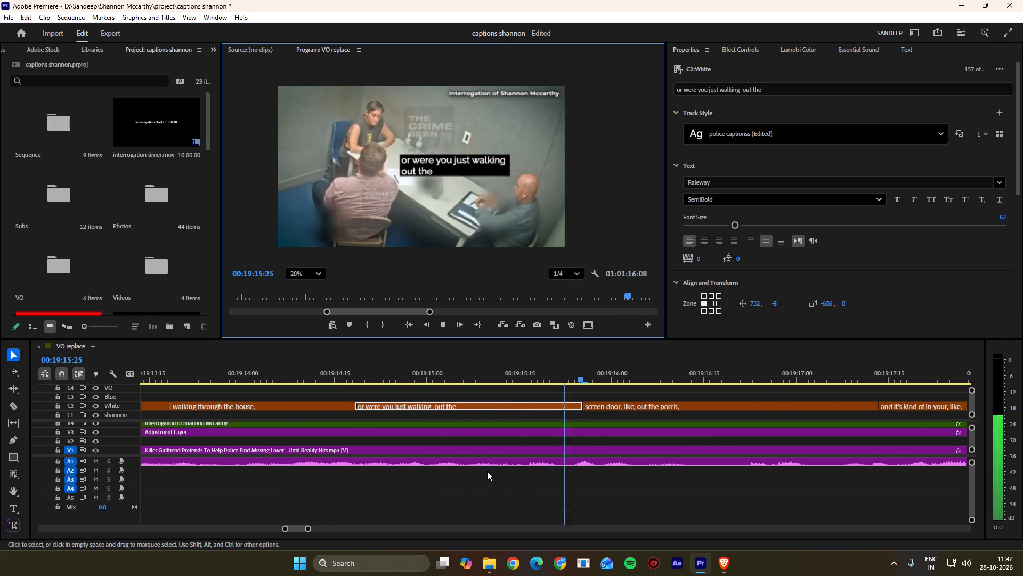
{"action": "key", "text": "space"}
{"action": "scroll", "coordinate": [486, 470], "scroll_direction": "down", "scroll_amount": 6}
{"action": "left_click_drag", "start_coordinate": [499, 368], "coordinate": [428, 378]}
{"action": "key", "text": "space"}
{"action": "key", "text": "space"}
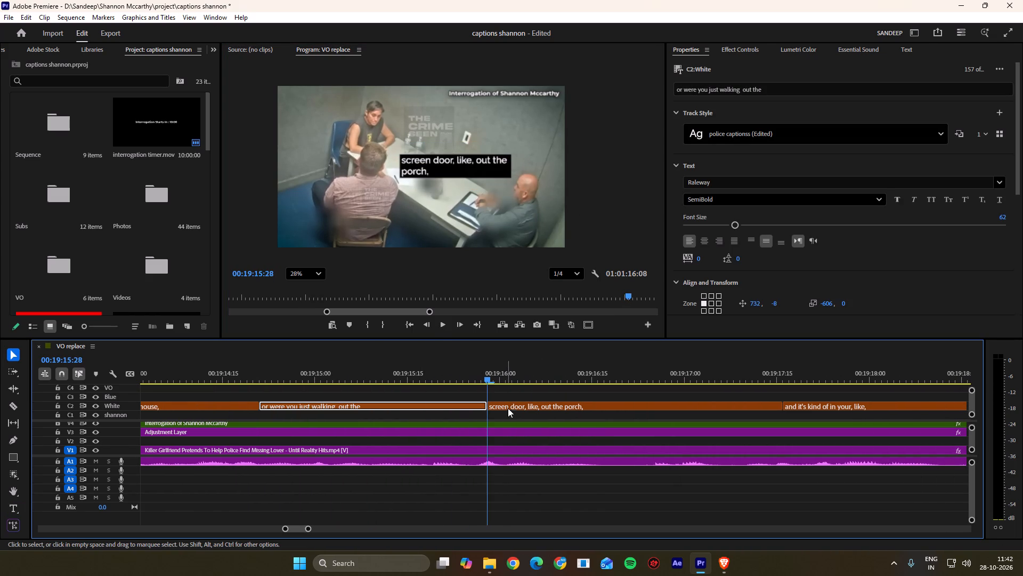
{"action": "key", "text": "space"}
{"action": "scroll", "coordinate": [497, 416], "scroll_direction": "down", "scroll_amount": 4}
{"action": "key", "text": "space"}
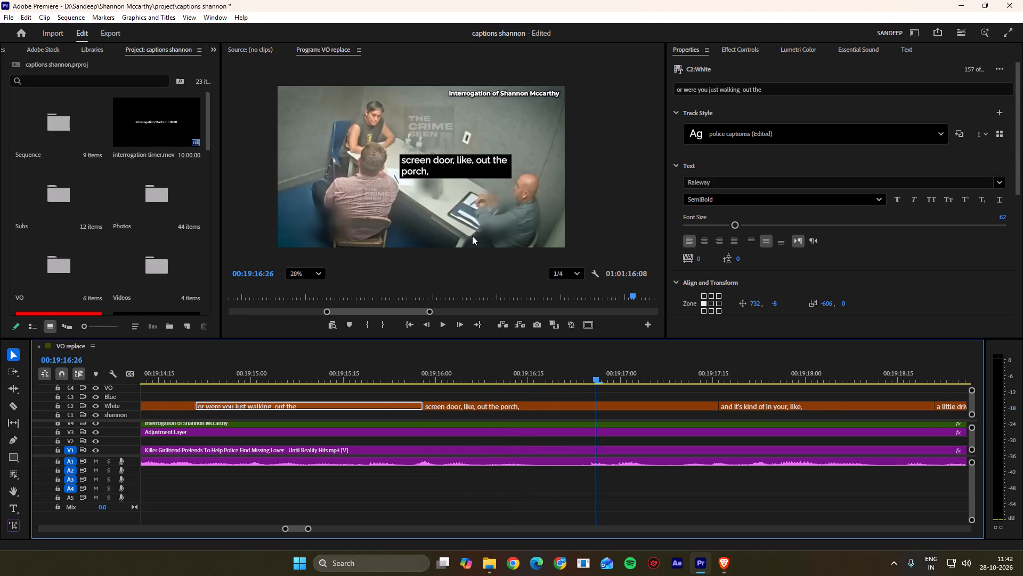
Move the cut between the "screen door, like, out the porch," and "and it's kind of in your, like," captions to 00:19:17:21.
{"action": "key", "text": "space"}
{"action": "scroll", "coordinate": [465, 443], "scroll_direction": "down", "scroll_amount": 4}
{"action": "key", "text": "space"}
{"action": "scroll", "coordinate": [465, 443], "scroll_direction": "down", "scroll_amount": 5}
{"action": "key", "text": "space"}
{"action": "scroll", "coordinate": [465, 443], "scroll_direction": "down", "scroll_amount": 5}
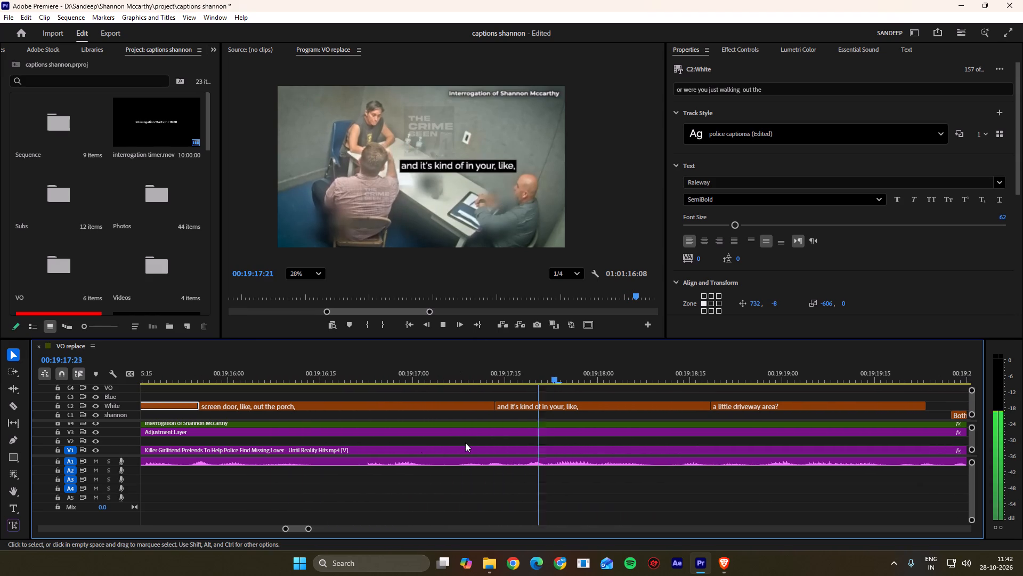
{"action": "key", "text": "space"}
{"action": "left_click_drag", "start_coordinate": [533, 374], "coordinate": [446, 377]}
{"action": "key", "text": "space"}
{"action": "key", "text": "space"}
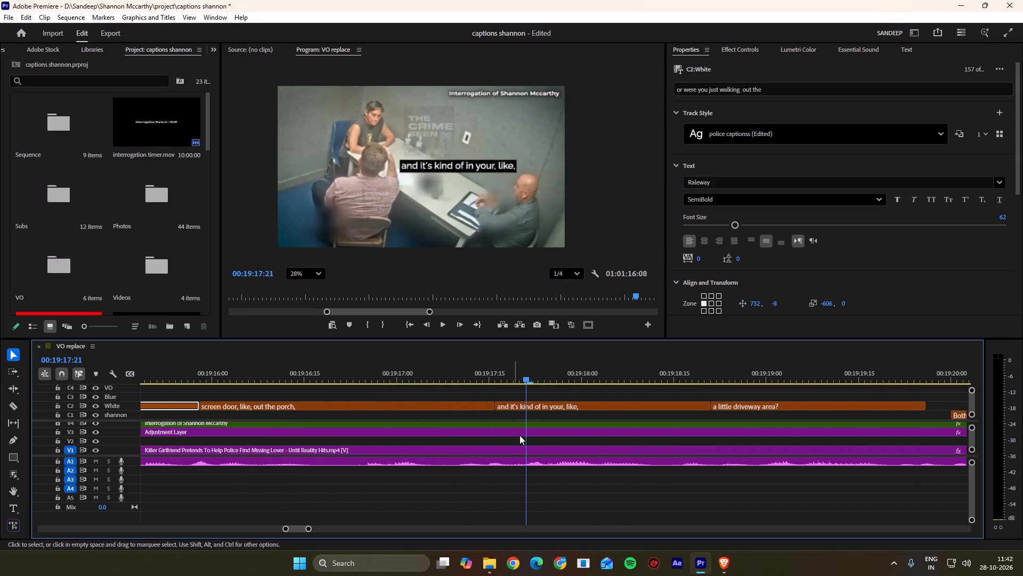
{"action": "left_click_drag", "start_coordinate": [494, 404], "coordinate": [526, 404], "text": "ctrl"}
{"action": "left_click", "coordinate": [534, 397]}
Move the cut between the "and it's kind of in your, like," and "a little driveway area?" captions to 00:19:18:23.
{"action": "key", "text": "space"}
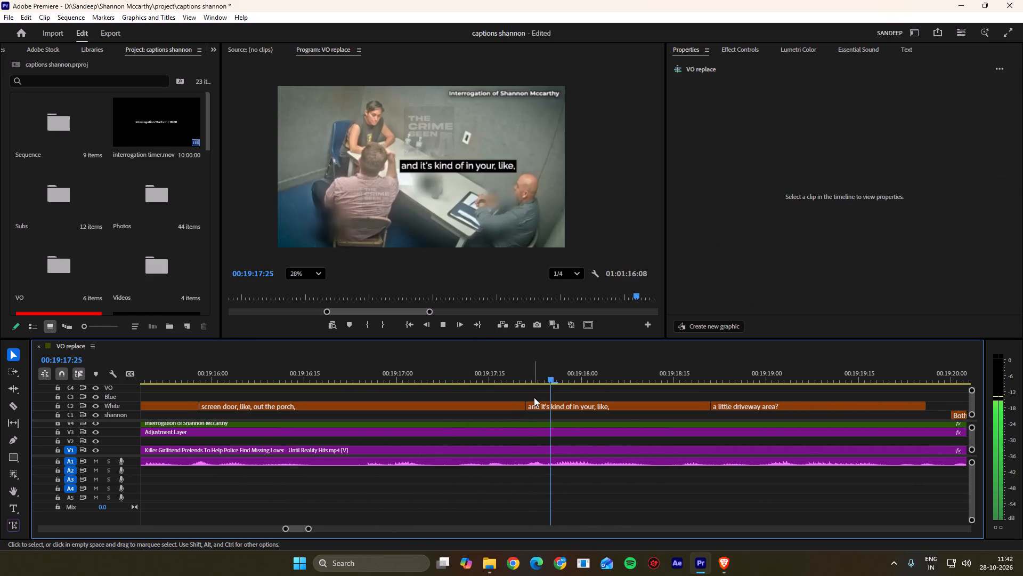
{"action": "scroll", "coordinate": [534, 397], "scroll_direction": "down", "scroll_amount": 8}
{"action": "key", "text": "space"}
{"action": "left_click_drag", "start_coordinate": [571, 371], "coordinate": [530, 372]}
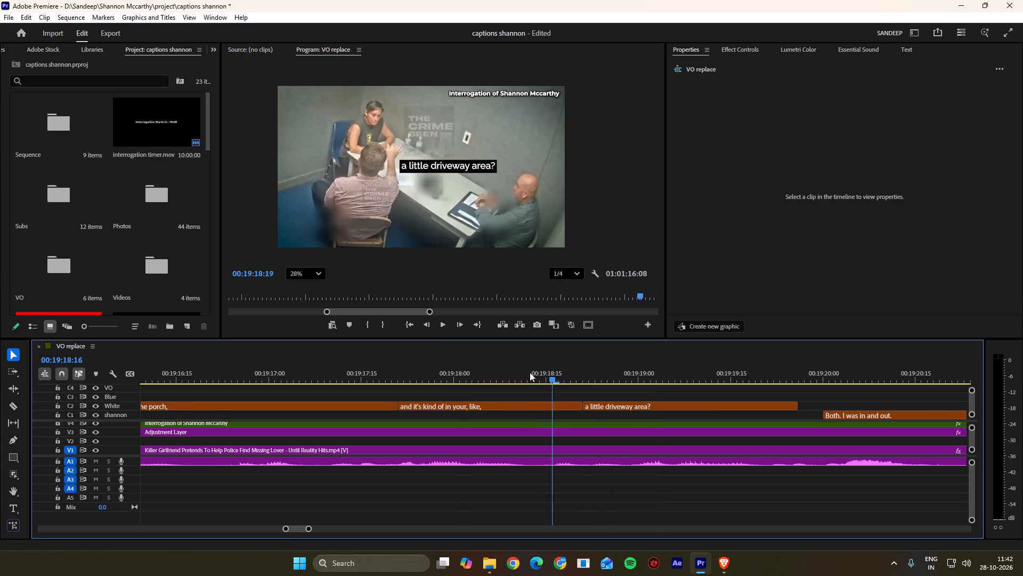
{"action": "left_click_drag", "start_coordinate": [530, 372], "coordinate": [462, 374]}
{"action": "key", "text": "space"}
{"action": "scroll", "coordinate": [479, 407], "scroll_direction": "down", "scroll_amount": 5}
{"action": "key", "text": "space"}
{"action": "key", "text": "space"}
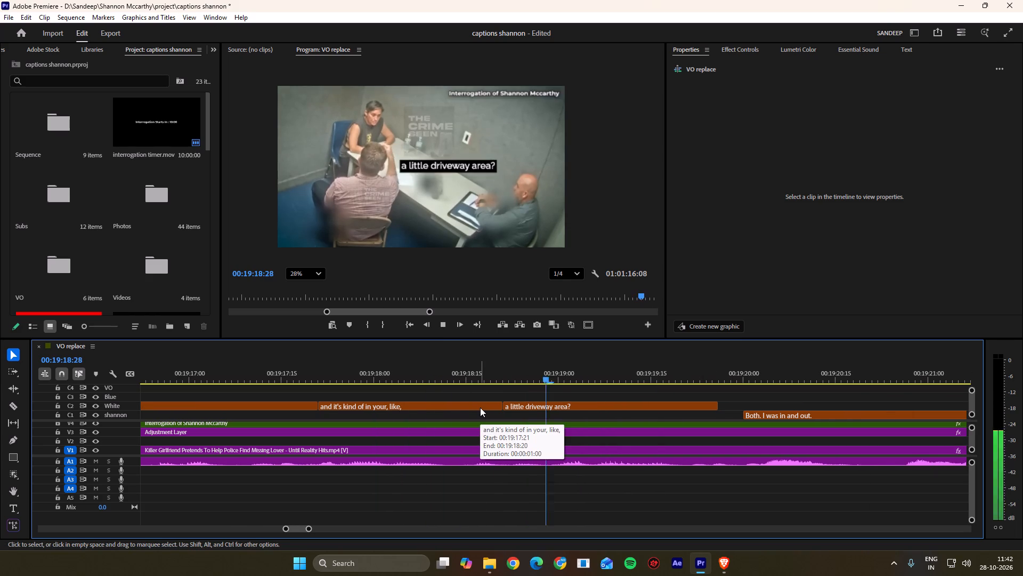
{"action": "key", "text": "space"}
{"action": "left_click_drag", "start_coordinate": [557, 379], "coordinate": [501, 382]}
{"action": "key", "text": "space"}
{"action": "key", "text": "space"}
{"action": "left_click_drag", "start_coordinate": [531, 379], "coordinate": [506, 379]}
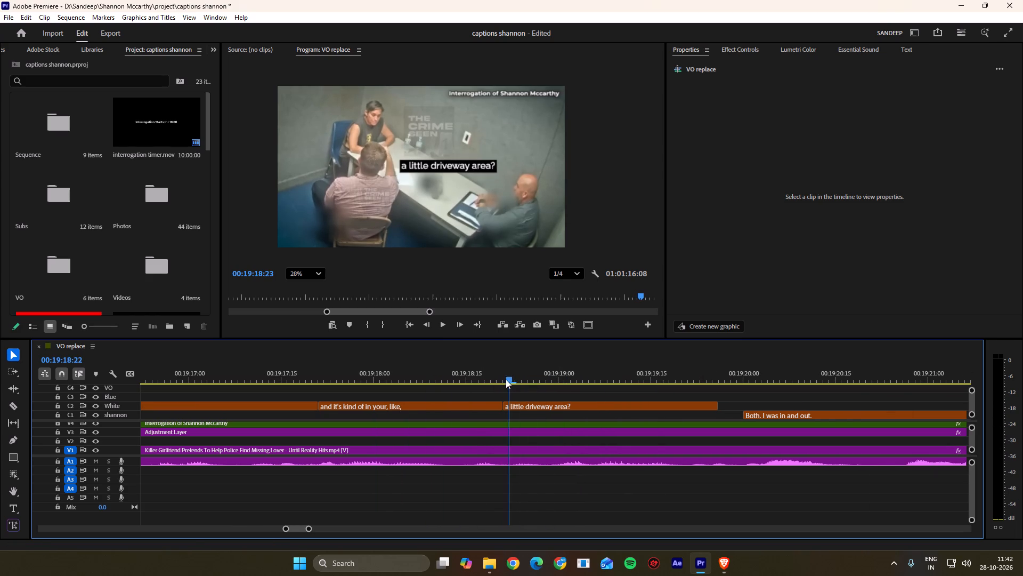
{"action": "left_click_drag", "start_coordinate": [506, 379], "coordinate": [510, 379]}
{"action": "left_click_drag", "start_coordinate": [505, 406], "coordinate": [512, 406], "text": "ctrl"}
{"action": "left_click", "coordinate": [520, 398]}
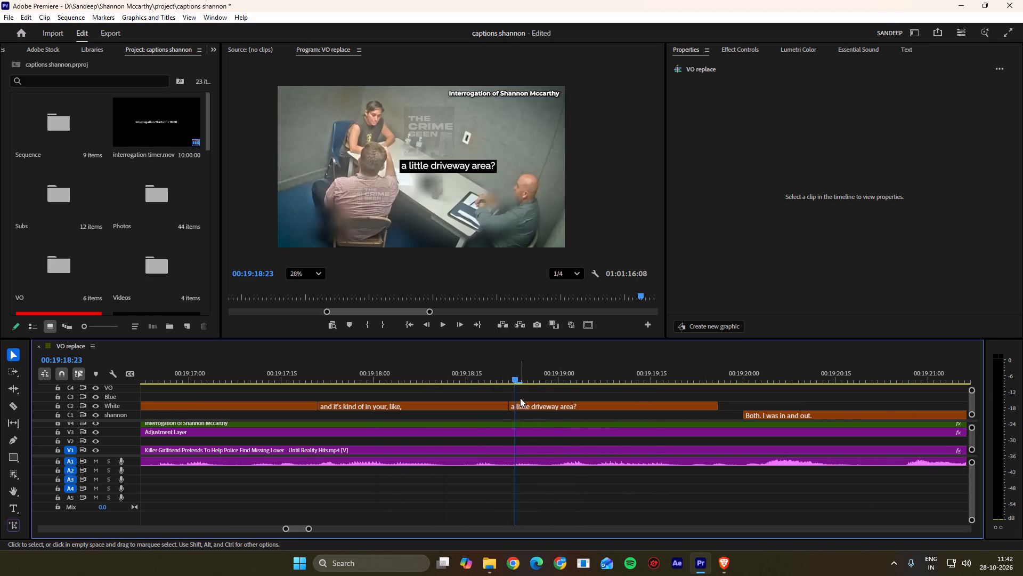
{"action": "left_click_drag", "start_coordinate": [507, 406], "coordinate": [511, 404], "text": "ctrl"}
{"action": "left_click", "coordinate": [521, 398]}
Trim the start of the "Both. I was in and out." caption to 00:19:20:01.
{"action": "key", "text": "space"}
{"action": "scroll", "coordinate": [521, 398], "scroll_direction": "down", "scroll_amount": 10}
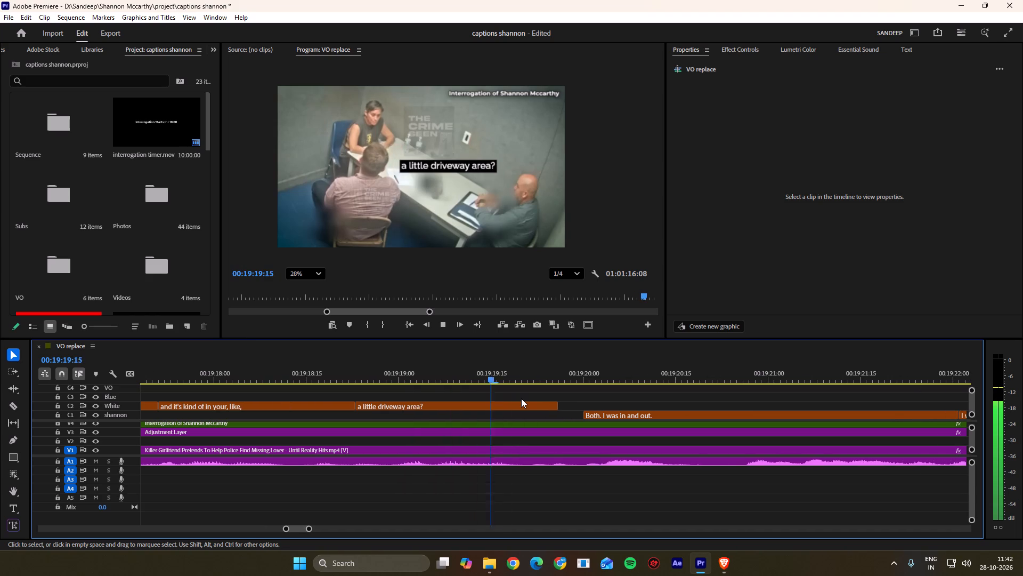
{"action": "scroll", "coordinate": [521, 398], "scroll_direction": "down", "scroll_amount": 8}
{"action": "left_click_drag", "start_coordinate": [481, 375], "coordinate": [453, 373]}
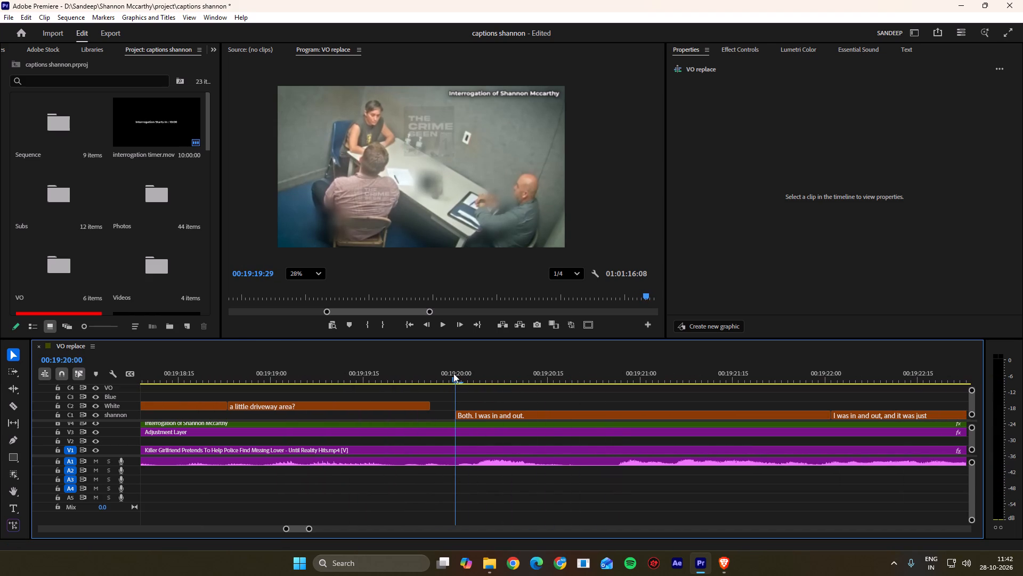
{"action": "left_click_drag", "start_coordinate": [453, 373], "coordinate": [460, 373]}
{"action": "left_click_drag", "start_coordinate": [457, 415], "coordinate": [461, 415]}
{"action": "left_click", "coordinate": [467, 405]}
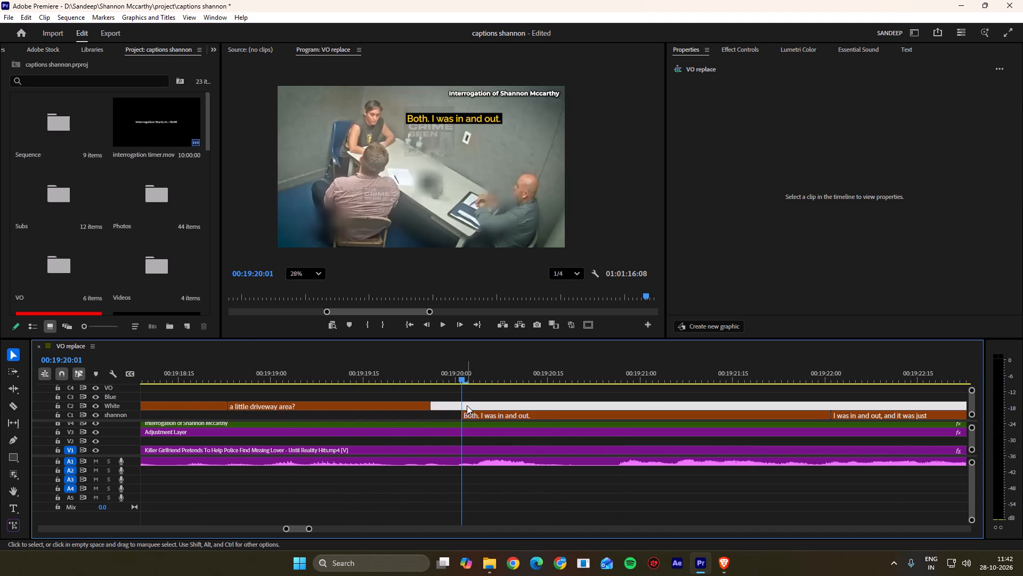
Split the "Both. I was in and out." caption at 00:19:20:26, where the second phrase starts.
{"action": "key", "text": "space"}
{"action": "scroll", "coordinate": [467, 407], "scroll_direction": "down", "scroll_amount": 11}
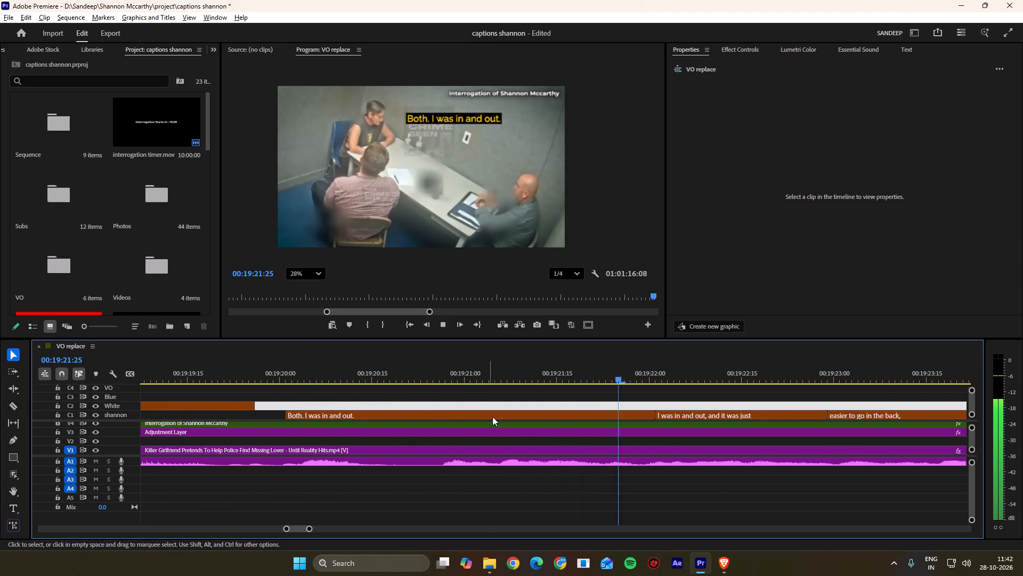
{"action": "scroll", "coordinate": [501, 420], "scroll_direction": "down", "scroll_amount": 4, "text": "alt"}
{"action": "key", "text": "space"}
{"action": "left_click_drag", "start_coordinate": [488, 378], "coordinate": [387, 379]}
{"action": "key", "text": "space"}
{"action": "key", "text": "space"}
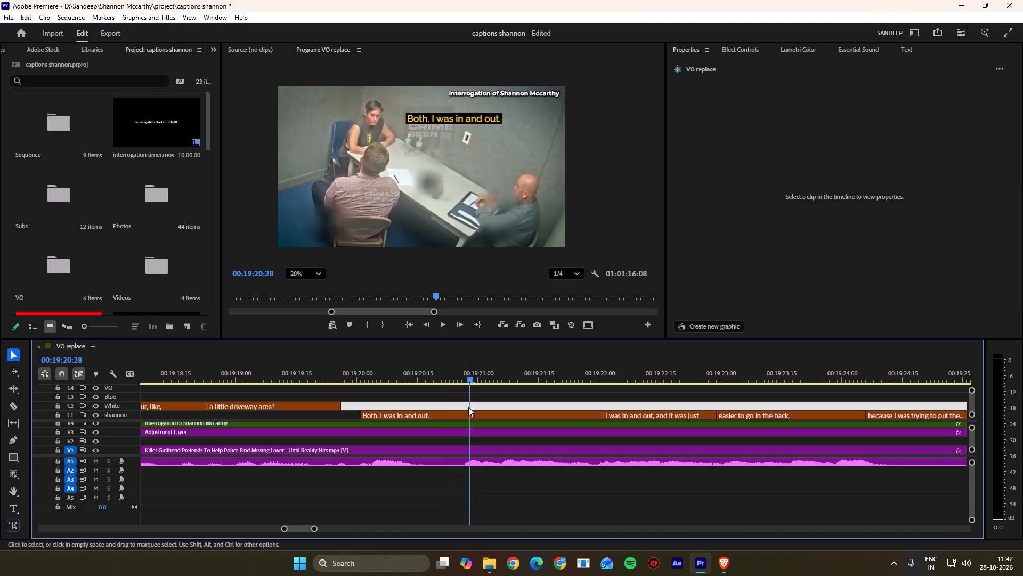
{"action": "left_click", "coordinate": [468, 373]}
{"action": "left_click", "coordinate": [464, 382]}
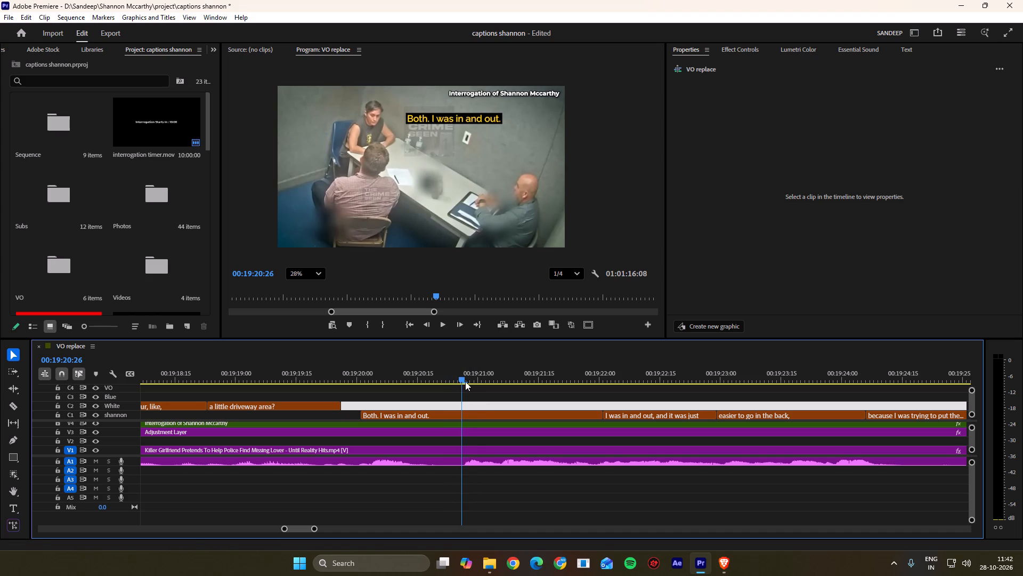
{"action": "left_click", "coordinate": [473, 414]}
{"action": "key", "text": "k"}
Shorten the text of the first half of the split caption to "Both.".
{"action": "left_click_drag", "start_coordinate": [457, 380], "coordinate": [424, 382]}
{"action": "left_click", "coordinate": [433, 415]}
{"action": "double_click", "coordinate": [453, 121]}
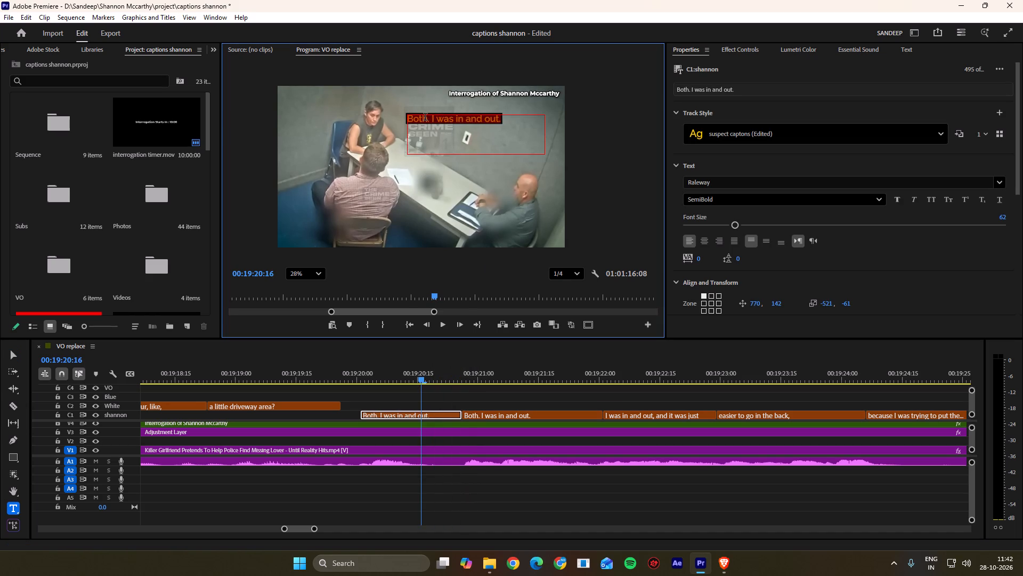
{"action": "left_click_drag", "start_coordinate": [431, 117], "coordinate": [629, 155]}
{"action": "key", "text": "BackSpace"}
{"action": "key", "text": "BackSpace"}
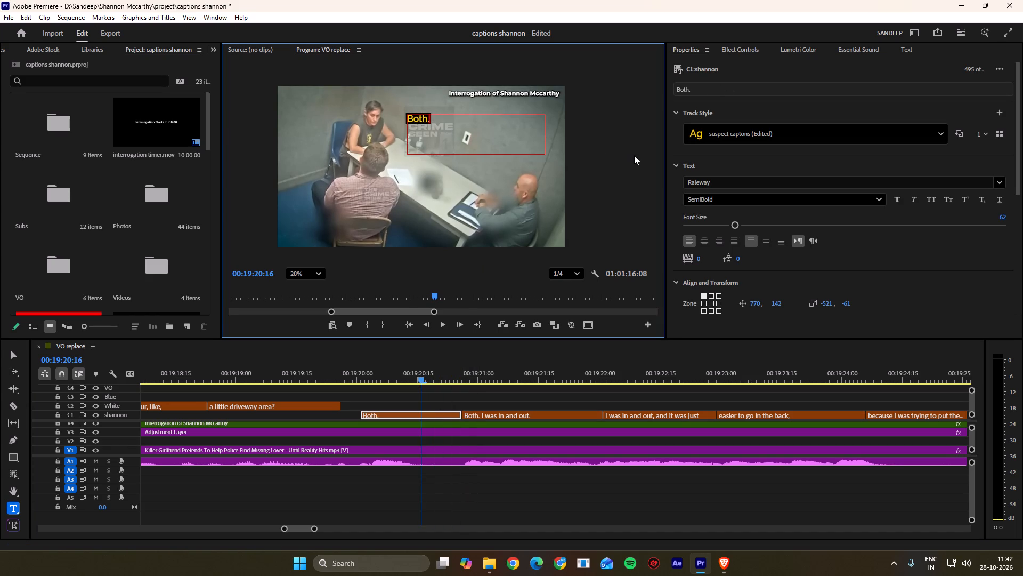
{"action": "key", "text": "period"}
{"action": "left_click", "coordinate": [634, 155]}
Change the text of the second half of the split caption to "I was in and out.".
{"action": "key", "text": "space"}
{"action": "key", "text": "space"}
{"action": "left_click", "coordinate": [519, 414]}
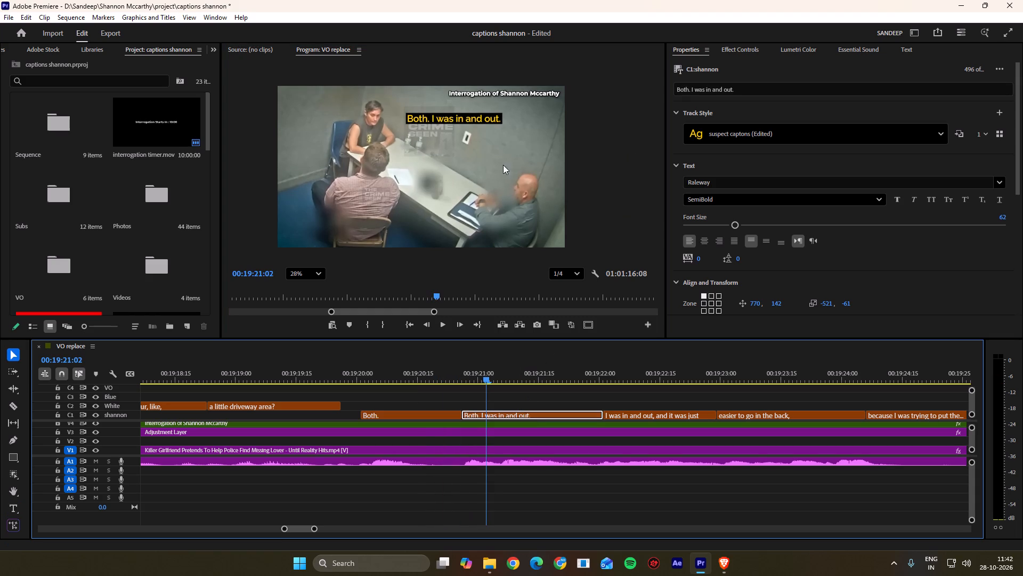
{"action": "double_click", "coordinate": [474, 117]}
{"action": "left_click", "coordinate": [433, 121]}
{"action": "key", "text": "BackSpace"}
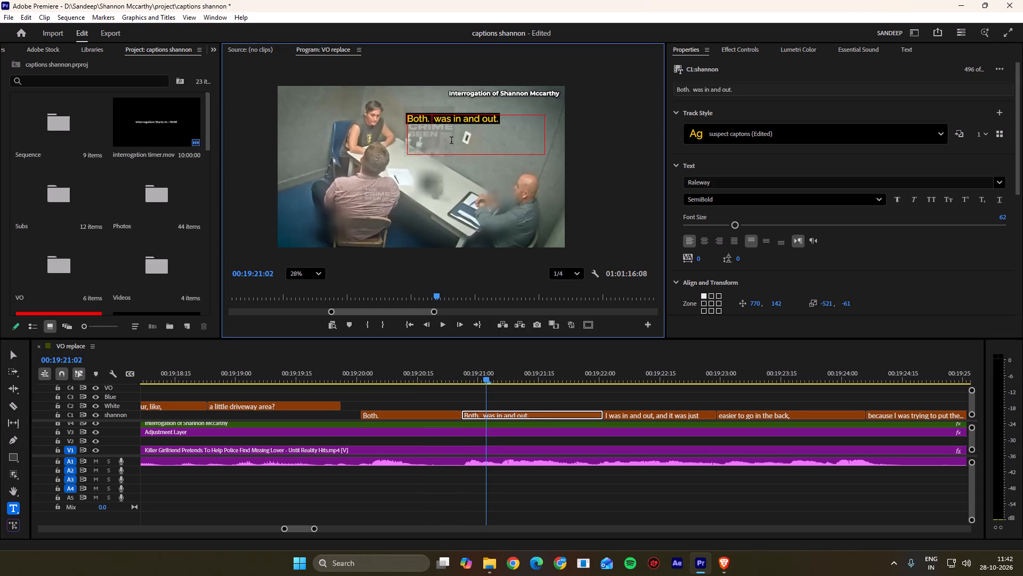
{"action": "key", "text": "BackSpace"}
{"action": "key", "text": "BackSpace"}
{"action": "key", "text": "BackSpace"}
{"action": "key", "text": "BackSpace"}
{"action": "key", "text": "BackSpace"}
{"action": "key", "text": "BackSpace"}
{"action": "key", "text": "BackSpace"}
{"action": "key", "text": "BackSpace"}
{"action": "key", "text": "shift+i"}
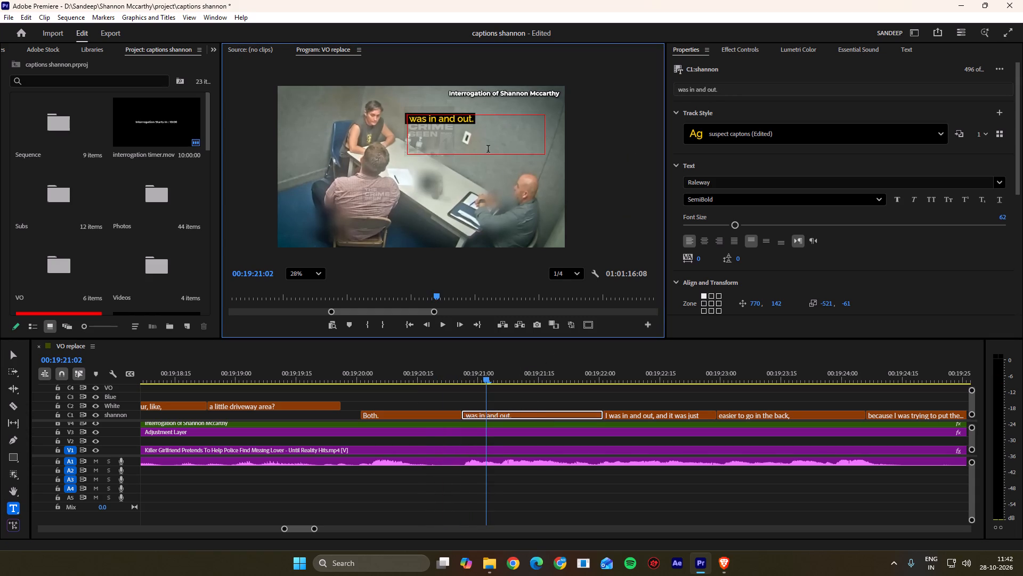
{"action": "left_click", "coordinate": [560, 160]}
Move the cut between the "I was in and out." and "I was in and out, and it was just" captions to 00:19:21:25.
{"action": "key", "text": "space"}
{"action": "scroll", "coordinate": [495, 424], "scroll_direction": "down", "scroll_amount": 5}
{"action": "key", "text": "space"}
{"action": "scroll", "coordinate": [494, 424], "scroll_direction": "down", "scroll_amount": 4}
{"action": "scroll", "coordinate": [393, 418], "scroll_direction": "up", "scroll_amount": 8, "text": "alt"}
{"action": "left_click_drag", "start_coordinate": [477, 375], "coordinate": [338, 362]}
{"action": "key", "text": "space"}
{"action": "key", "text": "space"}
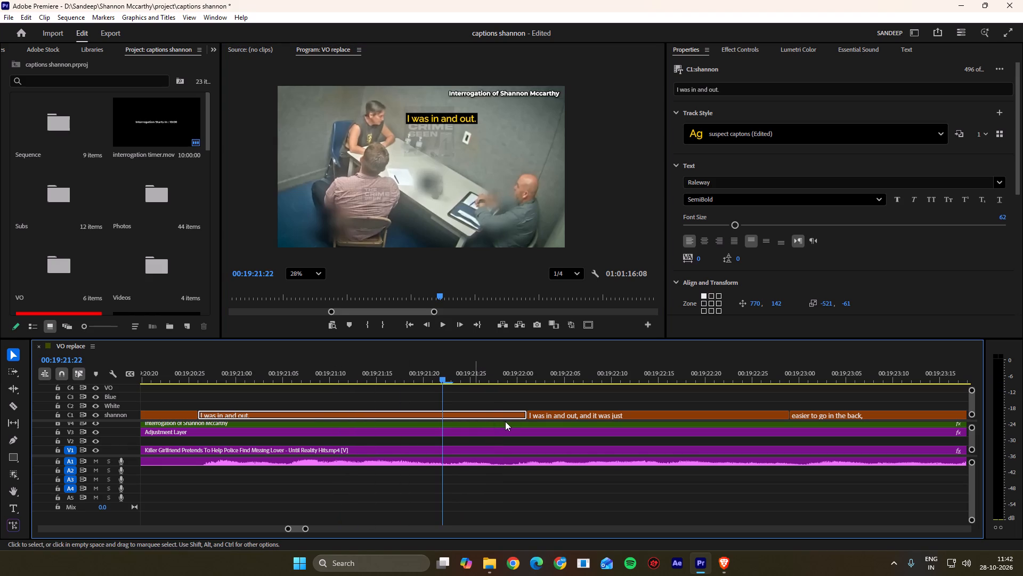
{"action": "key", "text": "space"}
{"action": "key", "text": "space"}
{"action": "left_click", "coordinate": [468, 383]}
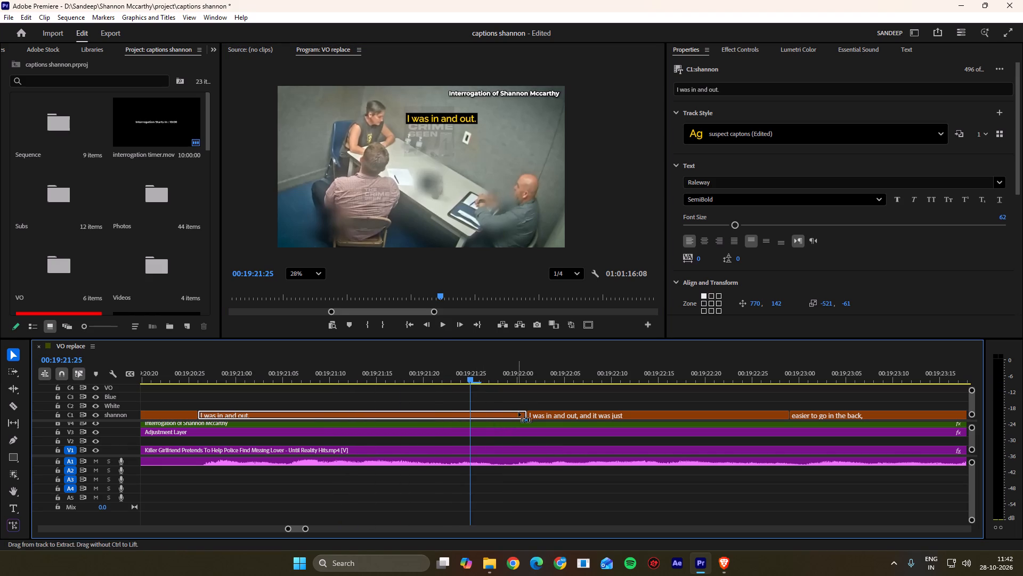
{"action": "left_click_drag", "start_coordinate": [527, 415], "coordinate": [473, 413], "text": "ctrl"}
Replay the cut before the "I was in and out, and it was just" caption and move it to 00:19:21:24.
{"action": "left_click_drag", "start_coordinate": [476, 380], "coordinate": [356, 373]}
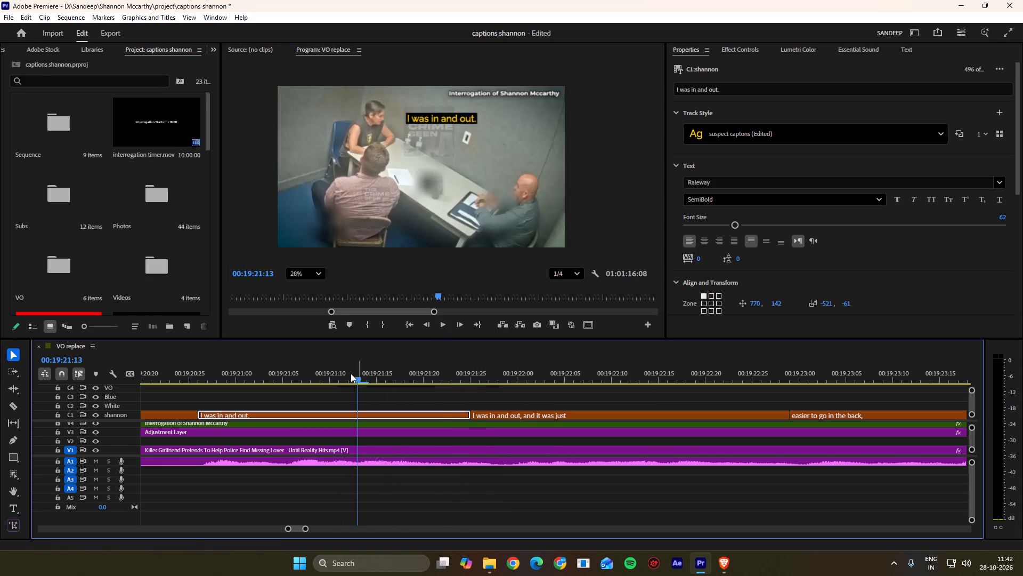
{"action": "key", "text": "space"}
{"action": "key", "text": "space"}
{"action": "left_click_drag", "start_coordinate": [472, 370], "coordinate": [356, 370]}
{"action": "key", "text": "space"}
{"action": "key", "text": "space"}
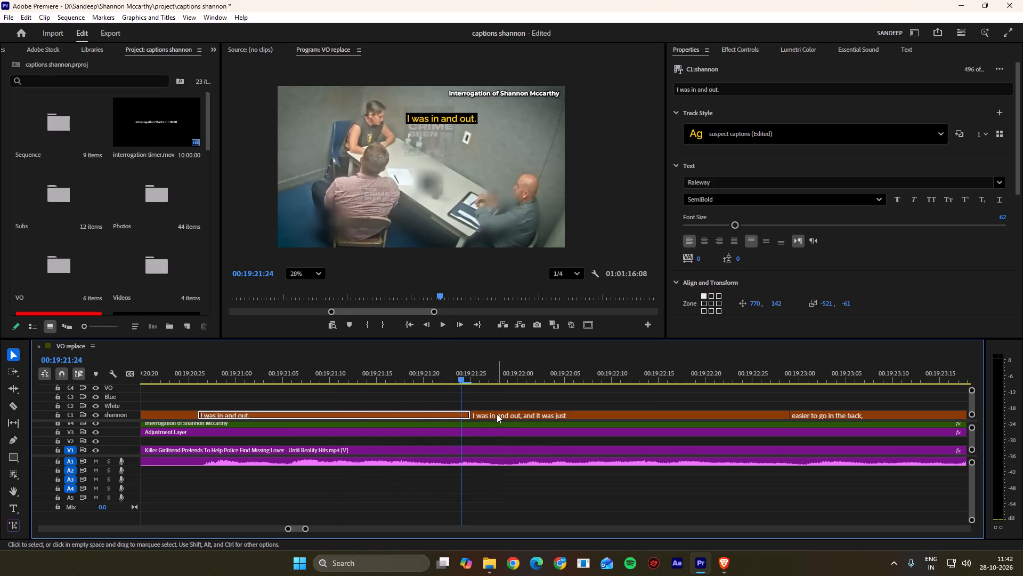
{"action": "left_click_drag", "start_coordinate": [471, 418], "coordinate": [461, 418], "text": "ctrl"}
{"action": "left_click", "coordinate": [469, 405]}
Move the cut between the "I was in and out, and it was just" and "easier to go in the back," captions to 00:19:23:01.
{"action": "key", "text": "space"}
{"action": "scroll", "coordinate": [469, 406], "scroll_direction": "down", "scroll_amount": 14}
{"action": "key", "text": "space"}
{"action": "left_click_drag", "start_coordinate": [504, 374], "coordinate": [347, 383]}
{"action": "key", "text": "space"}
{"action": "scroll", "coordinate": [405, 423], "scroll_direction": "down", "scroll_amount": 4}
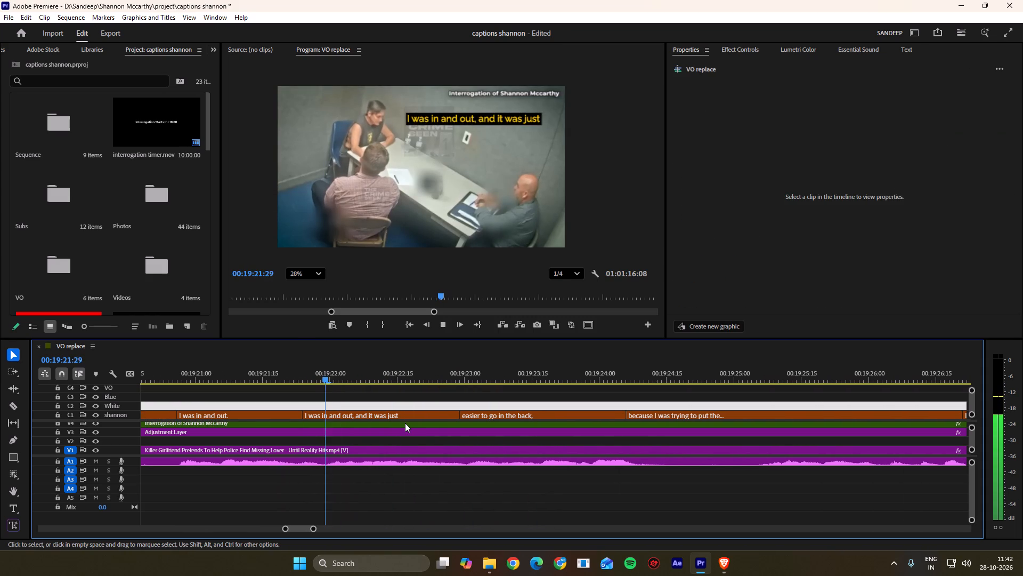
{"action": "key", "text": "space"}
{"action": "key", "text": "space"}
{"action": "key", "text": "space"}
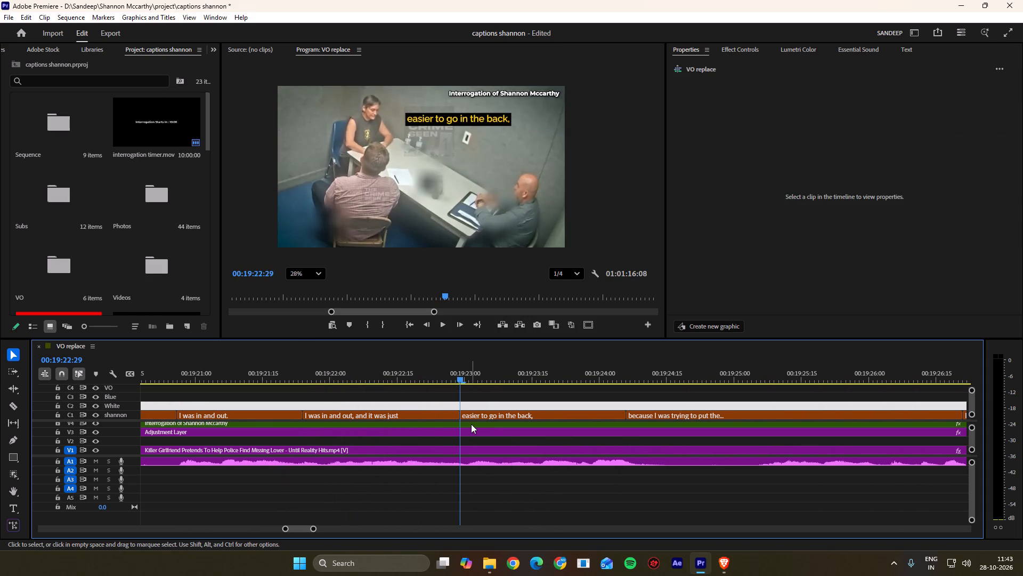
{"action": "key", "text": "space"}
{"action": "key", "text": "space"}
{"action": "left_click_drag", "start_coordinate": [481, 378], "coordinate": [469, 378]}
{"action": "left_click", "coordinate": [469, 378]}
{"action": "left_click_drag", "start_coordinate": [460, 414], "coordinate": [467, 415], "text": "ctrl"}
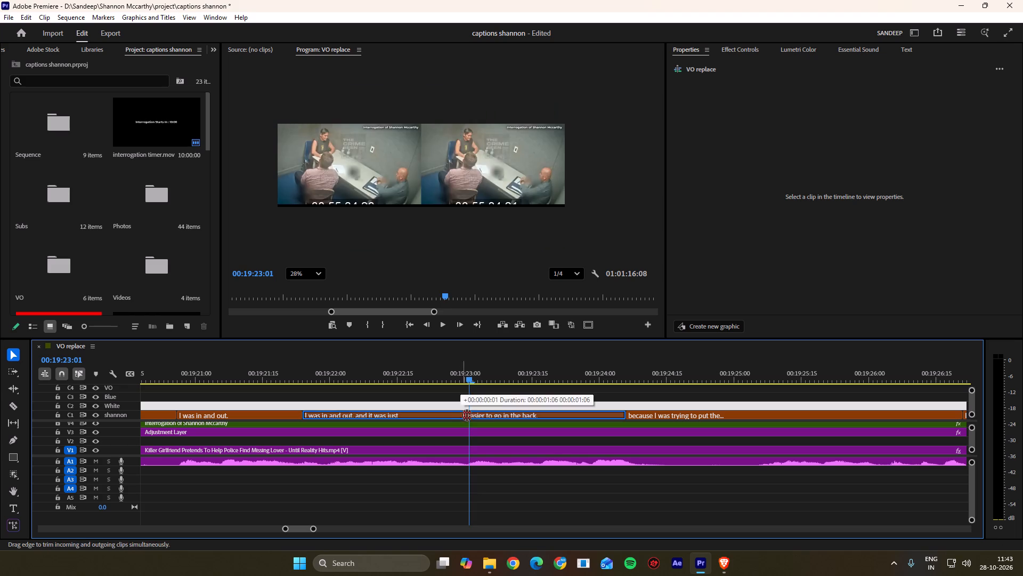
{"action": "left_click_drag", "start_coordinate": [467, 415], "coordinate": [468, 415], "text": "ctrl"}
{"action": "left_click", "coordinate": [478, 405]}
Move the cut between the "easier to go in the back," and "because I was trying to put the..." captions to 00:19:25:07.
{"action": "key", "text": "space"}
{"action": "scroll", "coordinate": [478, 405], "scroll_direction": "down", "scroll_amount": 13}
{"action": "key", "text": "space"}
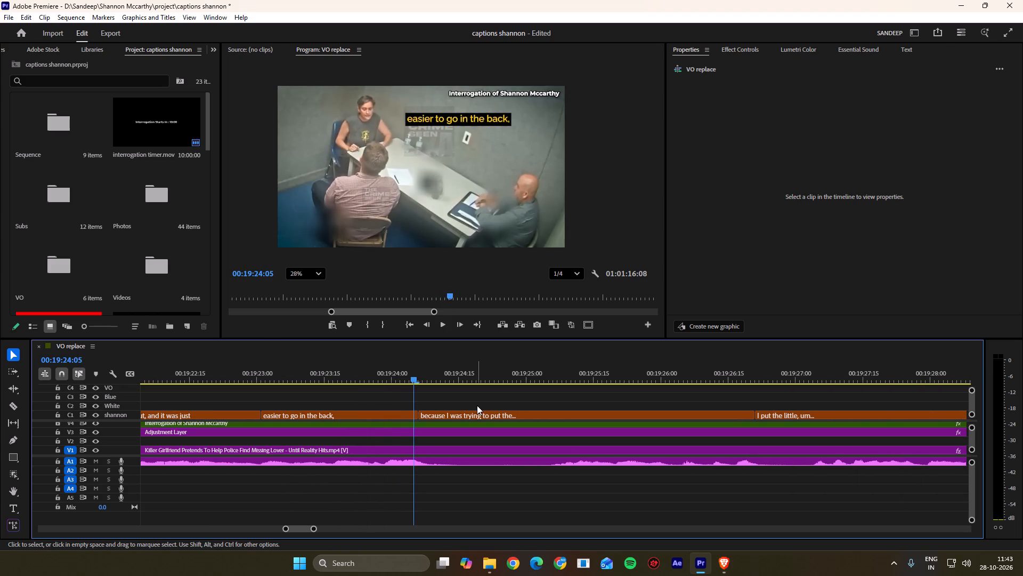
{"action": "key", "text": "space"}
{"action": "scroll", "coordinate": [477, 405], "scroll_direction": "down", "scroll_amount": 8}
{"action": "key", "text": "space"}
{"action": "left_click_drag", "start_coordinate": [442, 374], "coordinate": [437, 375]}
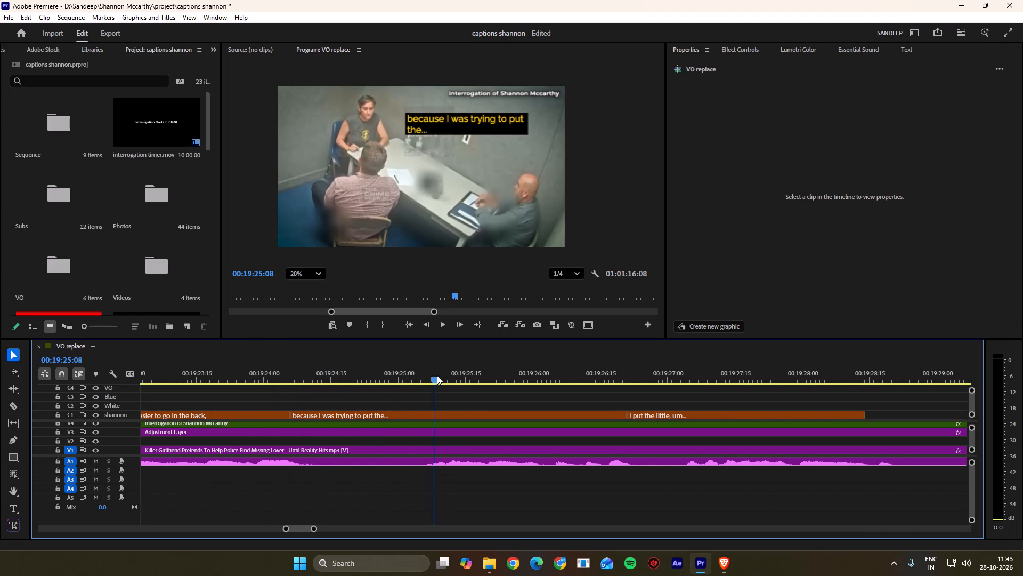
{"action": "left_click_drag", "start_coordinate": [437, 375], "coordinate": [435, 377]}
{"action": "left_click_drag", "start_coordinate": [291, 413], "coordinate": [428, 417], "text": "ctrl"}
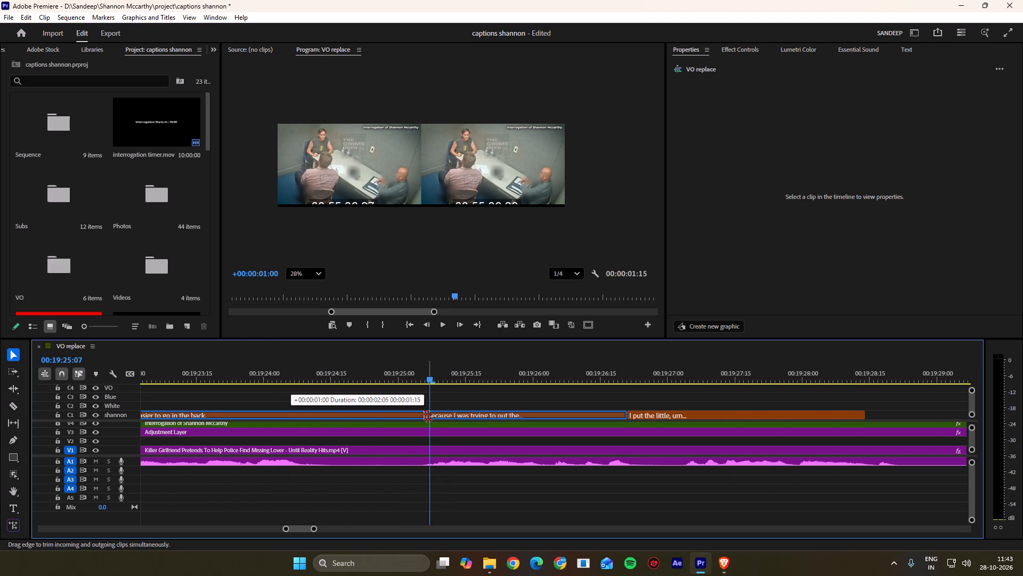
{"action": "left_click_drag", "start_coordinate": [428, 417], "coordinate": [429, 417], "text": "ctrl"}
{"action": "left_click", "coordinate": [445, 401]}
Play the "because I was trying to put the..." caption repeatedly to check its wording and sync against the speech.
{"action": "key", "text": "space"}
{"action": "scroll", "coordinate": [445, 400], "scroll_direction": "down", "scroll_amount": 13}
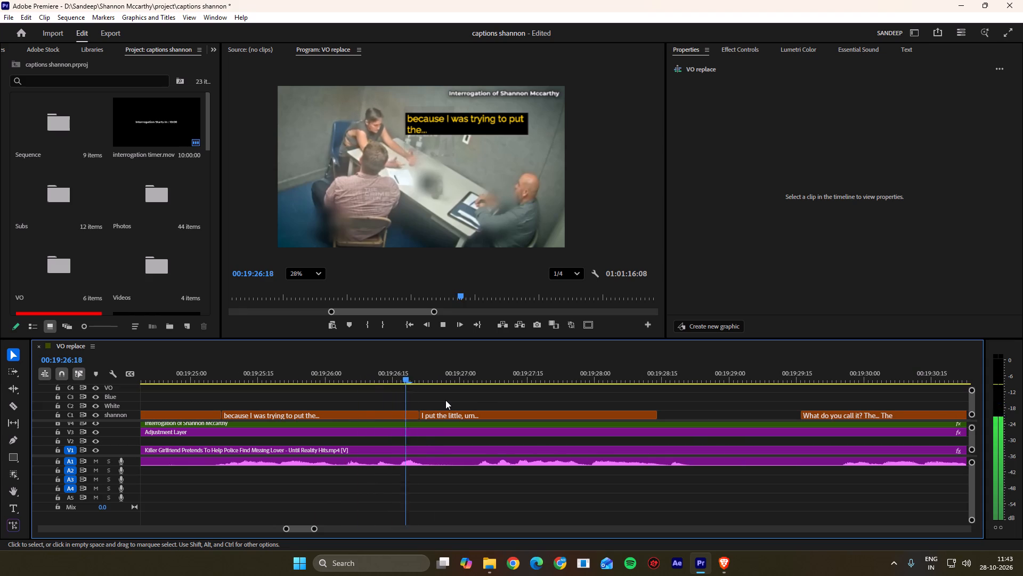
{"action": "key", "text": "space"}
{"action": "left_click_drag", "start_coordinate": [492, 377], "coordinate": [280, 379]}
{"action": "key", "text": "space"}
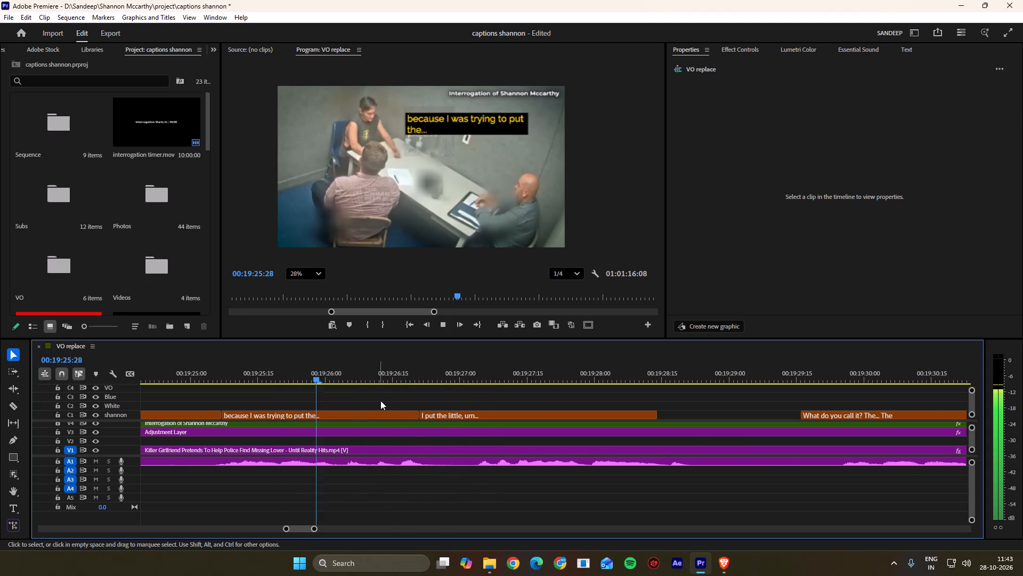
{"action": "key", "text": "space"}
{"action": "left_click_drag", "start_coordinate": [362, 370], "coordinate": [231, 378]}
{"action": "key", "text": "space"}
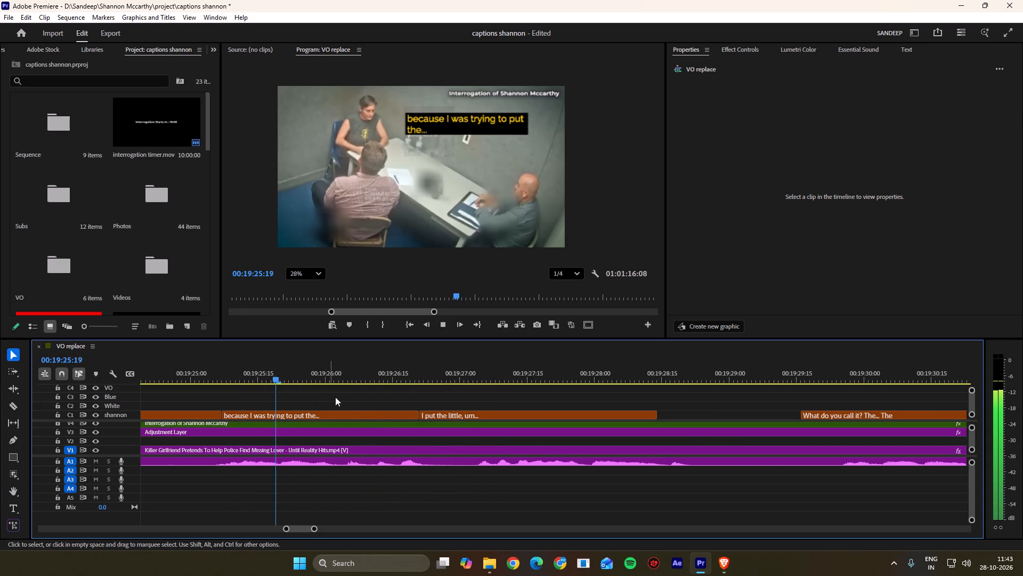
{"action": "key", "text": "space"}
{"action": "left_click_drag", "start_coordinate": [369, 362], "coordinate": [212, 374]}
{"action": "key", "text": "space"}
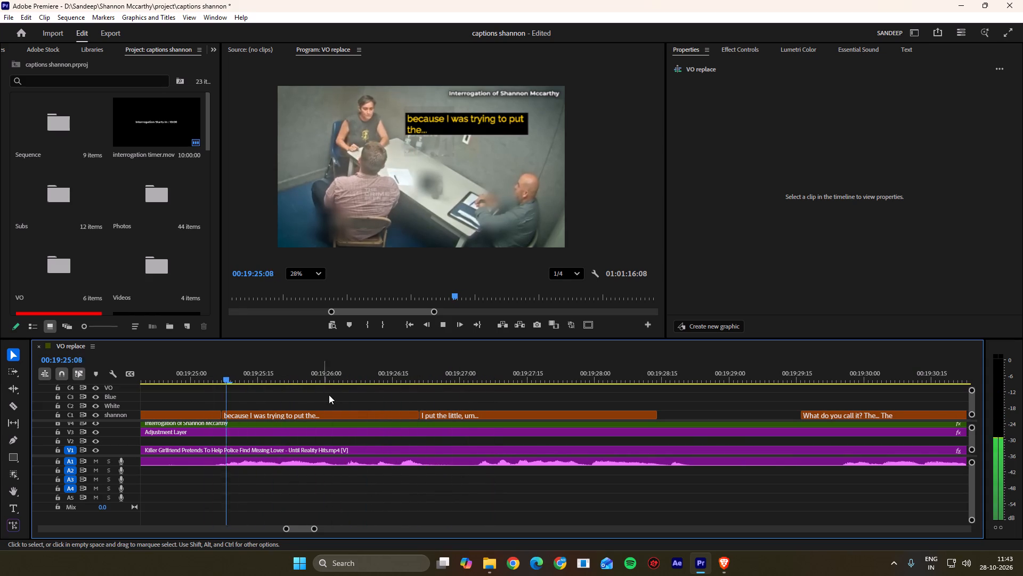
{"action": "key", "text": "space"}
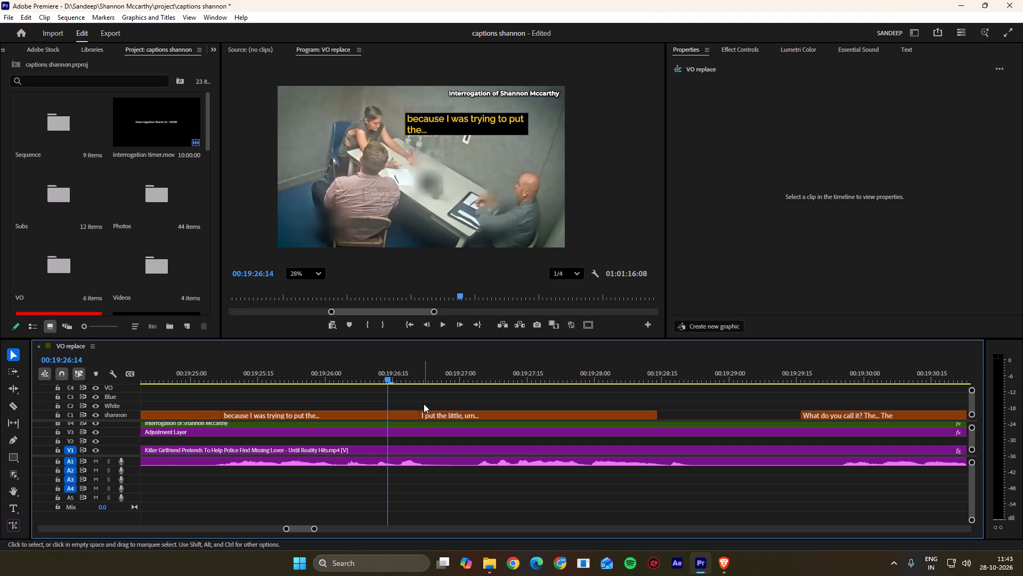
Move the cut between the "because I was trying to put the..." and "I put the little, um..." captions to 00:19:27:04.
{"action": "key", "text": "space"}
{"action": "scroll", "coordinate": [424, 404], "scroll_direction": "down", "scroll_amount": 2}
{"action": "left_click_drag", "start_coordinate": [468, 382], "coordinate": [448, 384]}
{"action": "left_click_drag", "start_coordinate": [386, 415], "coordinate": [446, 417], "text": "ctrl"}
{"action": "left_click", "coordinate": [459, 401]}
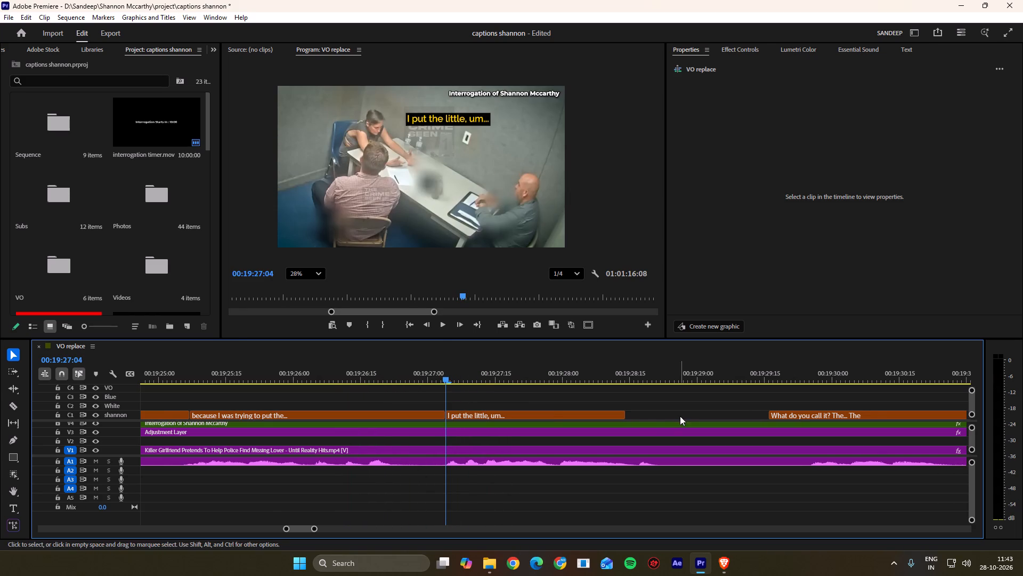
Extend the end of the "I put the little, um..." caption to meet the start of "What do you call it? The... The".
{"action": "left_click_drag", "start_coordinate": [623, 417], "coordinate": [842, 436]}
Shift the "What do you call it? The... The" caption to start at 00:19:29:25, in line with the speech.
{"action": "key", "text": "space"}
{"action": "scroll", "coordinate": [646, 450], "scroll_direction": "down", "scroll_amount": 14}
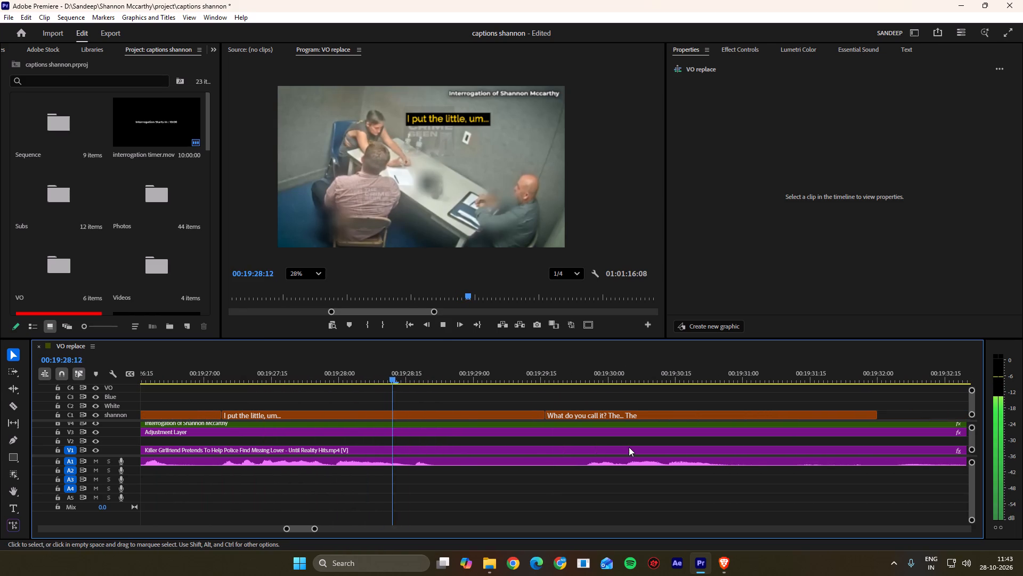
{"action": "scroll", "coordinate": [629, 447], "scroll_direction": "down", "scroll_amount": 19}
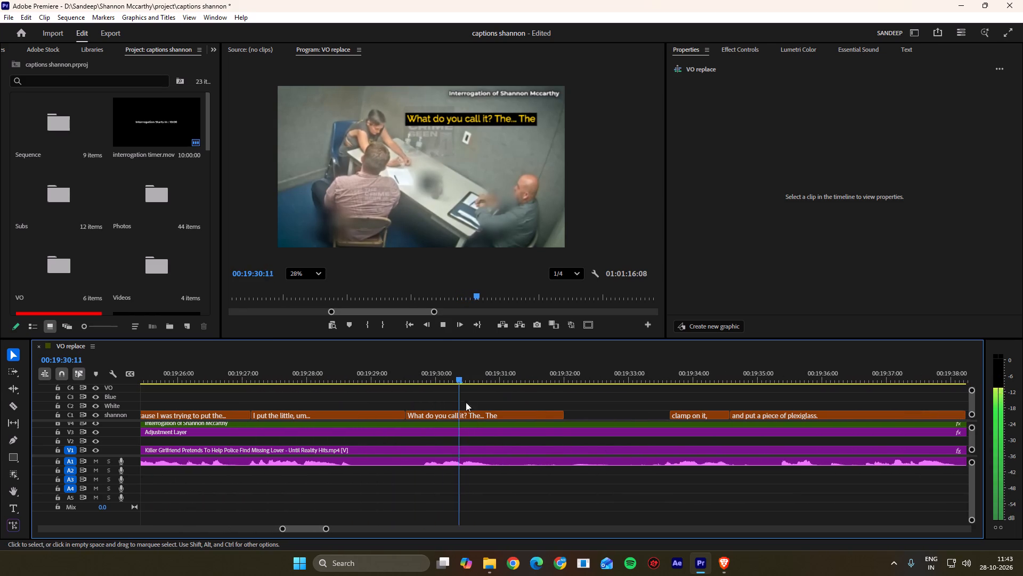
{"action": "key", "text": "space"}
{"action": "left_click_drag", "start_coordinate": [454, 377], "coordinate": [425, 383]}
{"action": "left_click", "coordinate": [427, 384]}
{"action": "left_click", "coordinate": [425, 378]}
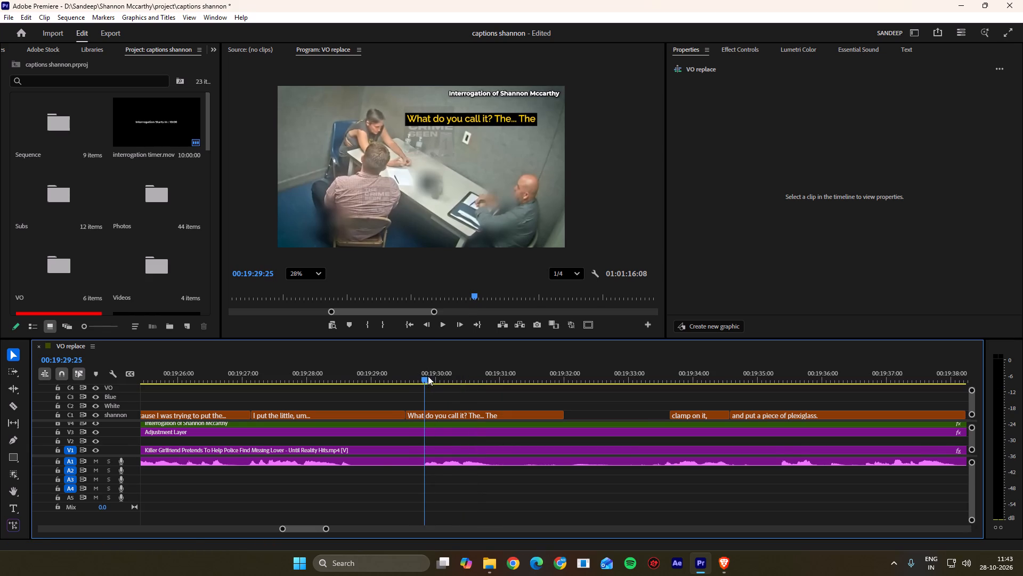
{"action": "left_click_drag", "start_coordinate": [440, 414], "coordinate": [460, 414]}
{"action": "left_click", "coordinate": [451, 396]}
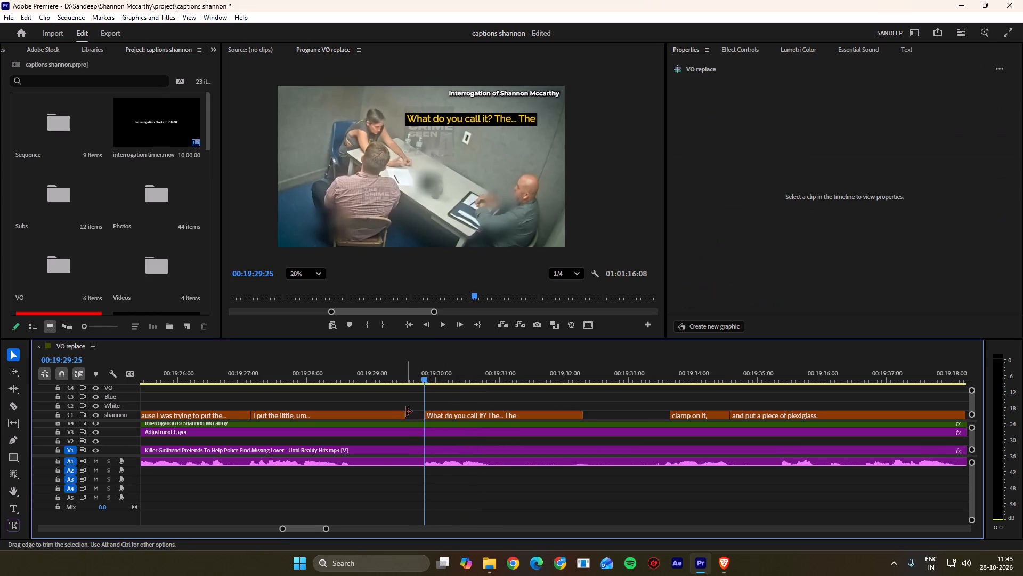
Extend the end of the "I put the little, um..." caption to meet the start of "What do you call it? The... The".
{"action": "left_click_drag", "start_coordinate": [407, 412], "coordinate": [482, 421]}
Replay the preceding captions and replace the final comma with a period in "easier to go in the back".
{"action": "scroll", "coordinate": [546, 417], "scroll_direction": "down", "scroll_amount": 7}
{"action": "scroll", "coordinate": [541, 438], "scroll_direction": "up", "scroll_amount": 10}
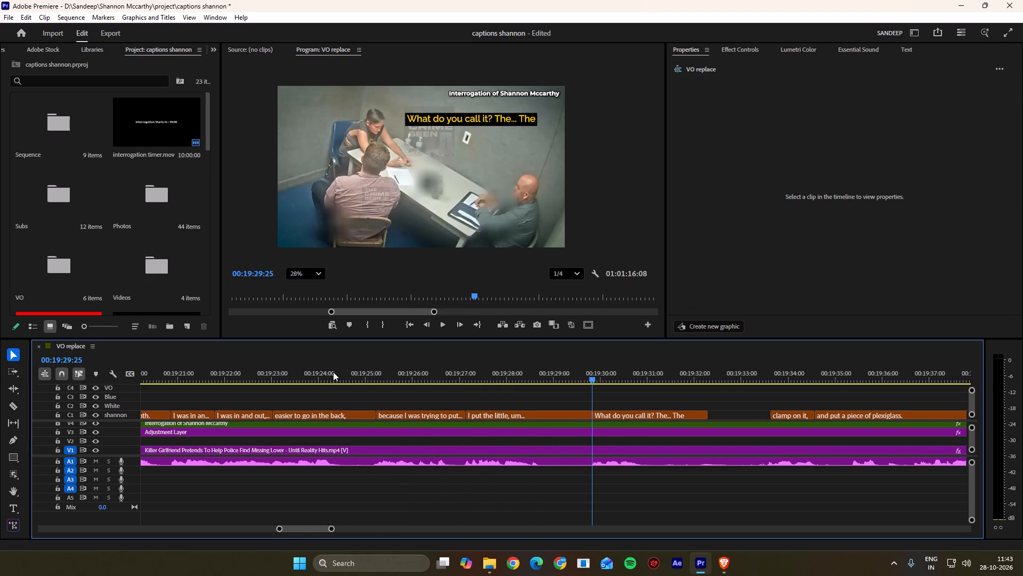
{"action": "left_click_drag", "start_coordinate": [334, 372], "coordinate": [270, 377]}
{"action": "key", "text": "space"}
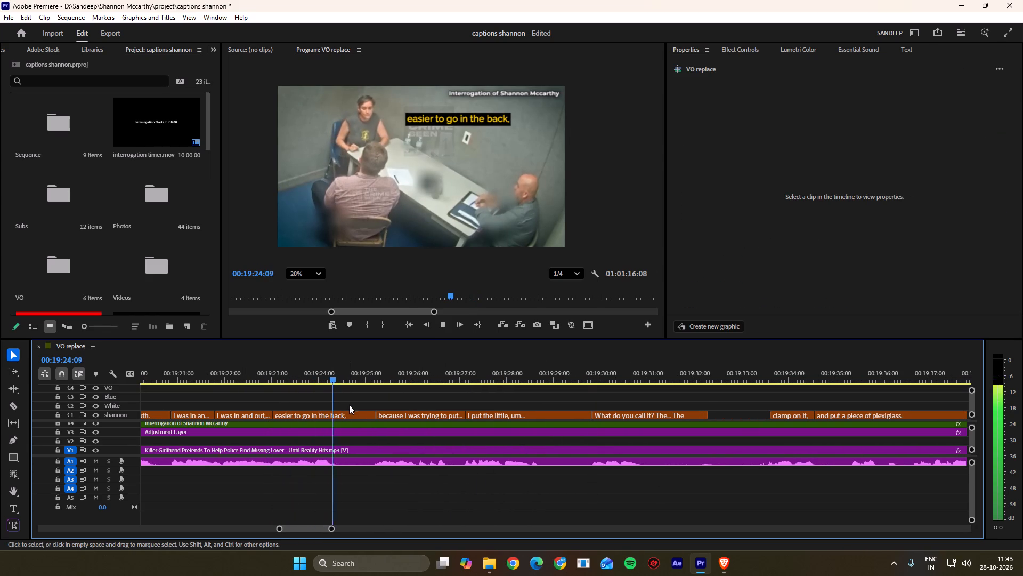
{"action": "scroll", "coordinate": [349, 404], "scroll_direction": "up", "scroll_amount": 4, "text": "alt"}
{"action": "key", "text": "space"}
{"action": "left_click_drag", "start_coordinate": [400, 365], "coordinate": [373, 367]}
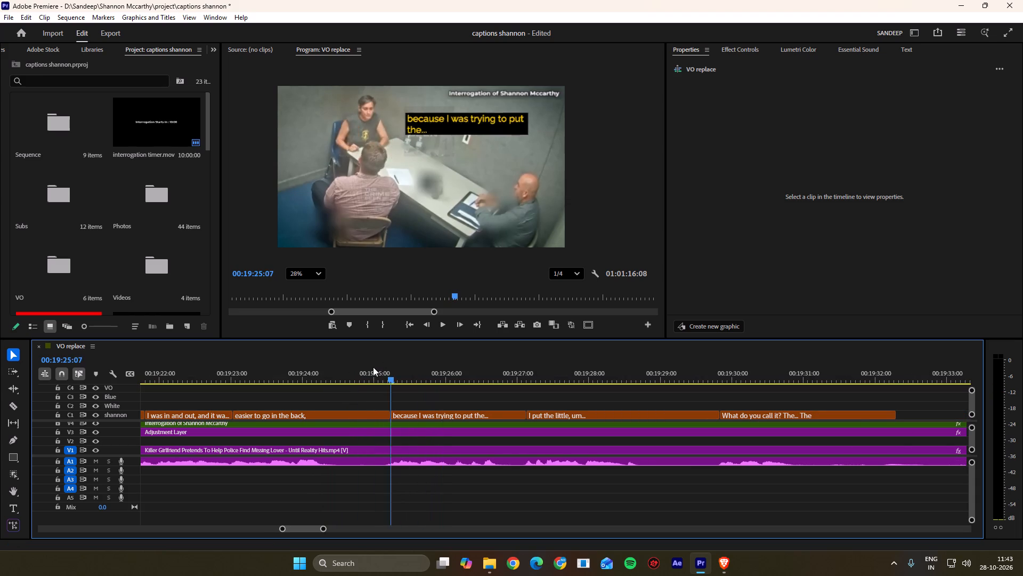
{"action": "left_click_drag", "start_coordinate": [373, 367], "coordinate": [245, 366]}
{"action": "key", "text": "space"}
{"action": "key", "text": "space"}
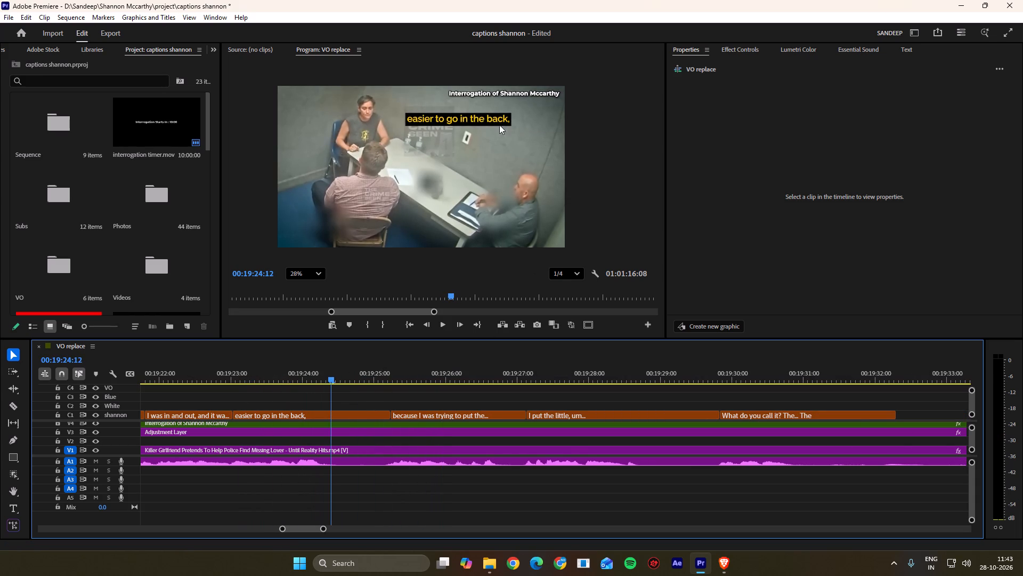
{"action": "double_click", "coordinate": [494, 122]}
{"action": "left_click", "coordinate": [510, 120]}
{"action": "key", "text": "BackSpace"}
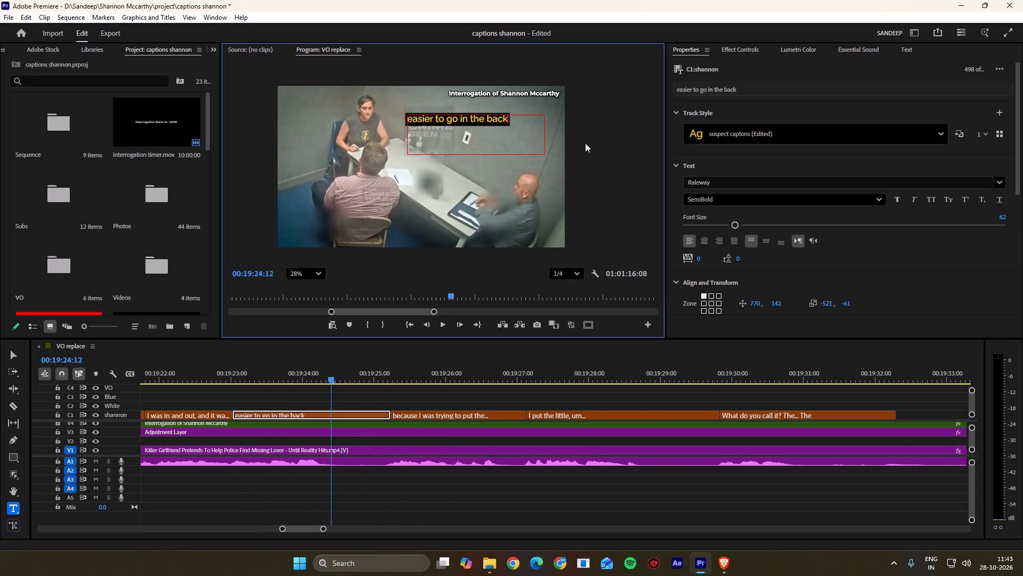
{"action": "key", "text": "period"}
{"action": "left_click", "coordinate": [585, 143]}
Capitalize the first word of the "because I was trying to put the..." caption to read "Because".
{"action": "key", "text": "space"}
{"action": "key", "text": "space"}
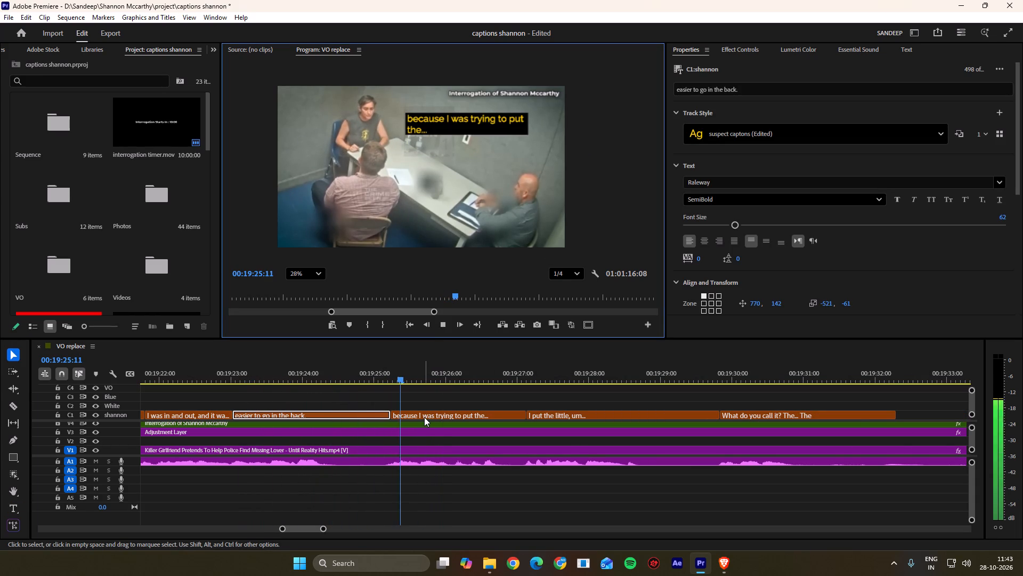
{"action": "left_click", "coordinate": [424, 417]}
{"action": "double_click", "coordinate": [446, 118]}
{"action": "left_click", "coordinate": [411, 118]}
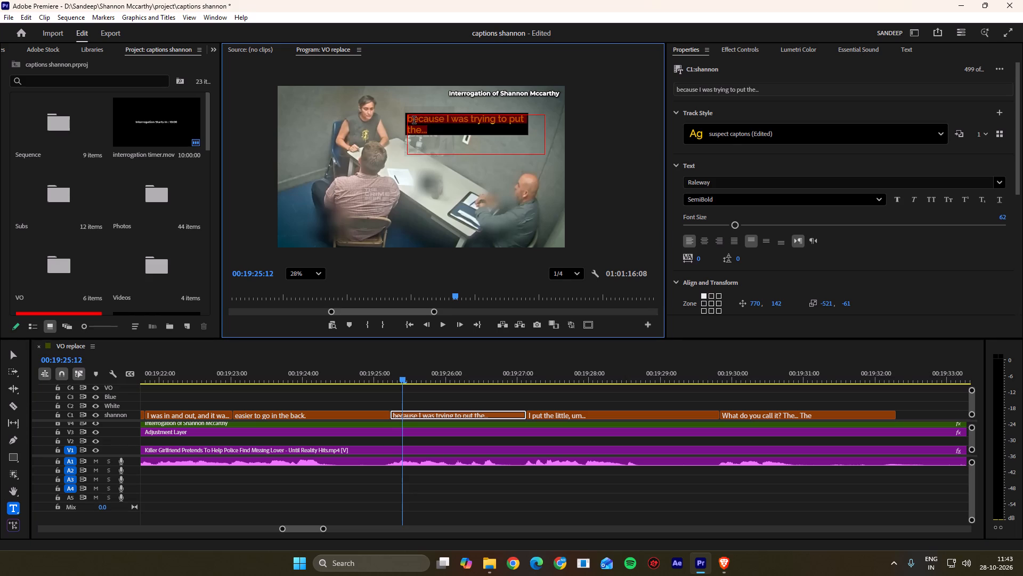
{"action": "key", "text": "BackSpace"}
{"action": "key", "text": "shift+b"}
{"action": "left_click", "coordinate": [599, 166]}
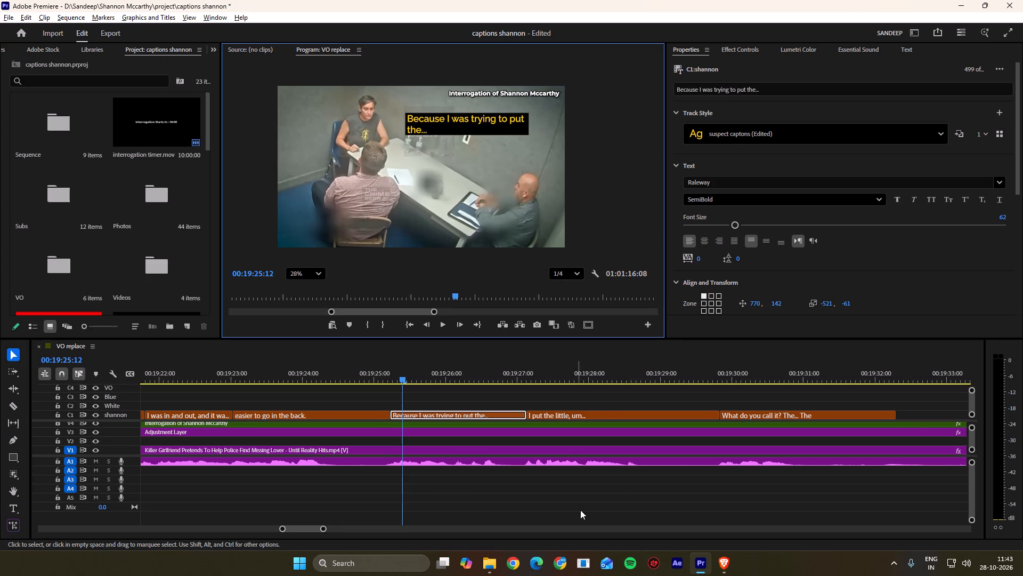
Play from the "I was in and out." caption through "clamp on it," to check caption wording and timing against the speech.
{"action": "scroll", "coordinate": [587, 511], "scroll_direction": "down", "scroll_amount": 3, "text": "alt"}
{"action": "left_click_drag", "start_coordinate": [284, 369], "coordinate": [226, 368]}
{"action": "key", "text": "space"}
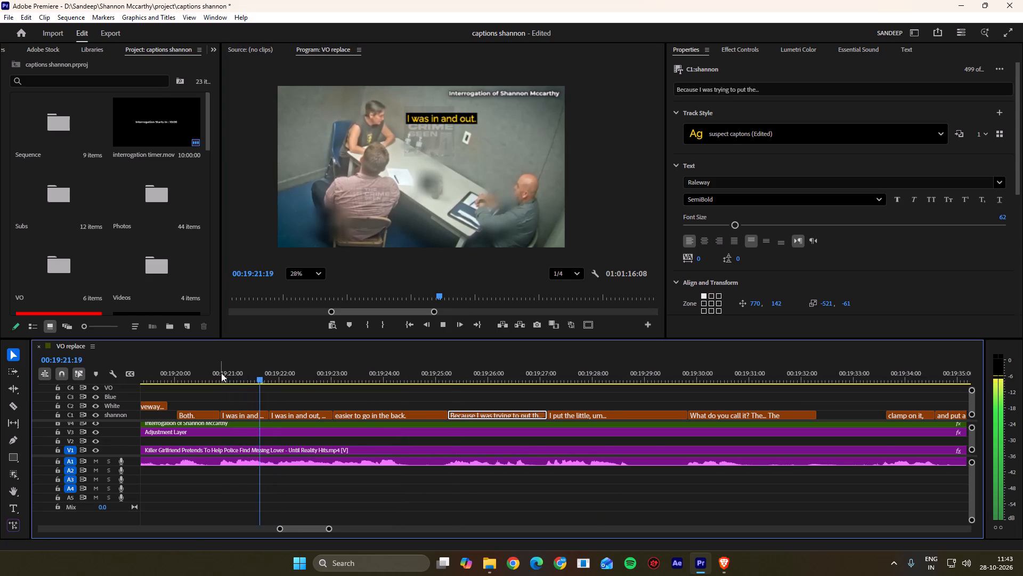
{"action": "scroll", "coordinate": [281, 408], "scroll_direction": "up", "scroll_amount": 2, "text": "alt"}
{"action": "scroll", "coordinate": [396, 429], "scroll_direction": "down", "scroll_amount": 2}
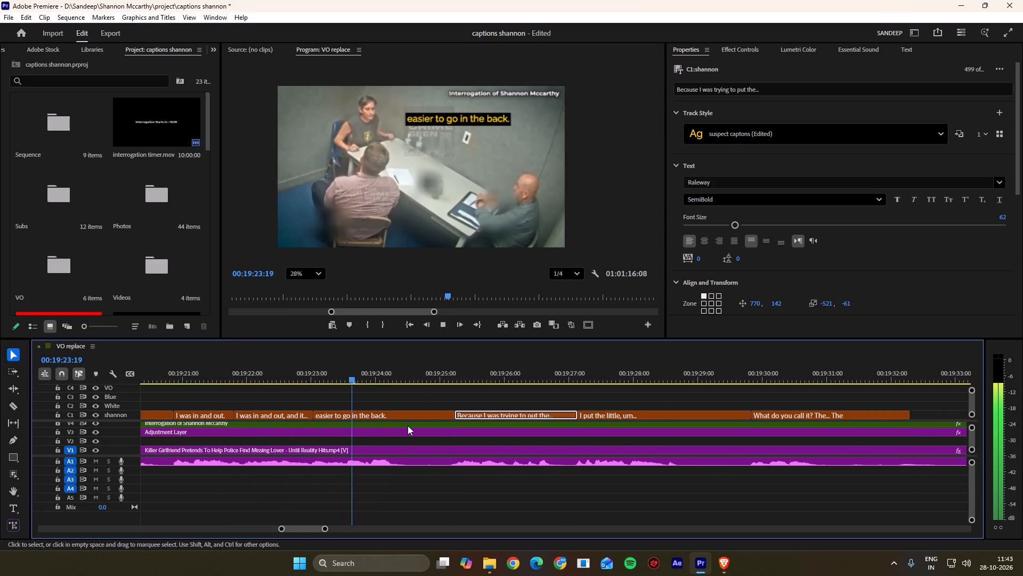
{"action": "scroll", "coordinate": [417, 423], "scroll_direction": "down", "scroll_amount": 8}
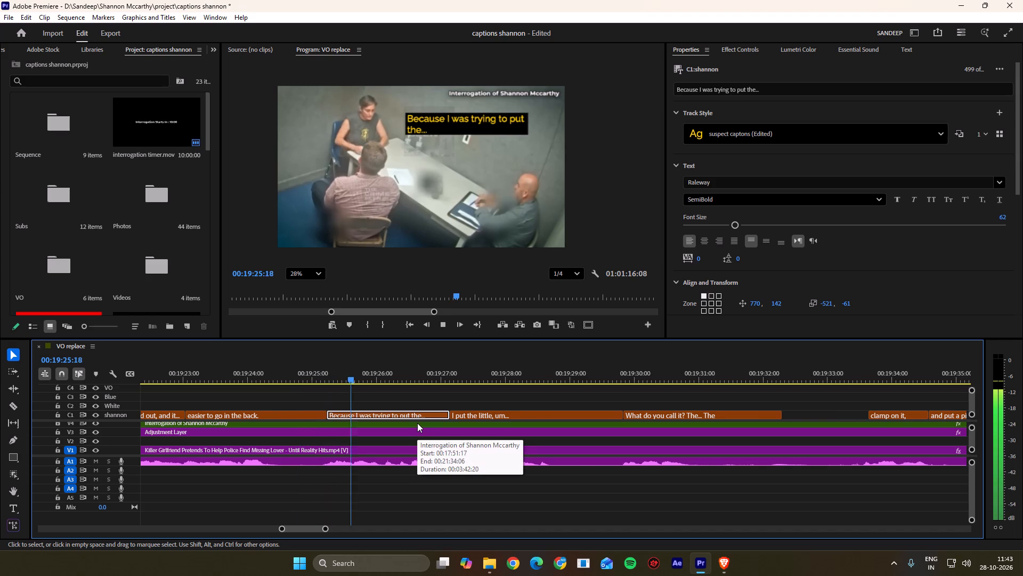
{"action": "scroll", "coordinate": [417, 423], "scroll_direction": "down", "scroll_amount": 4}
{"action": "key", "text": "space"}
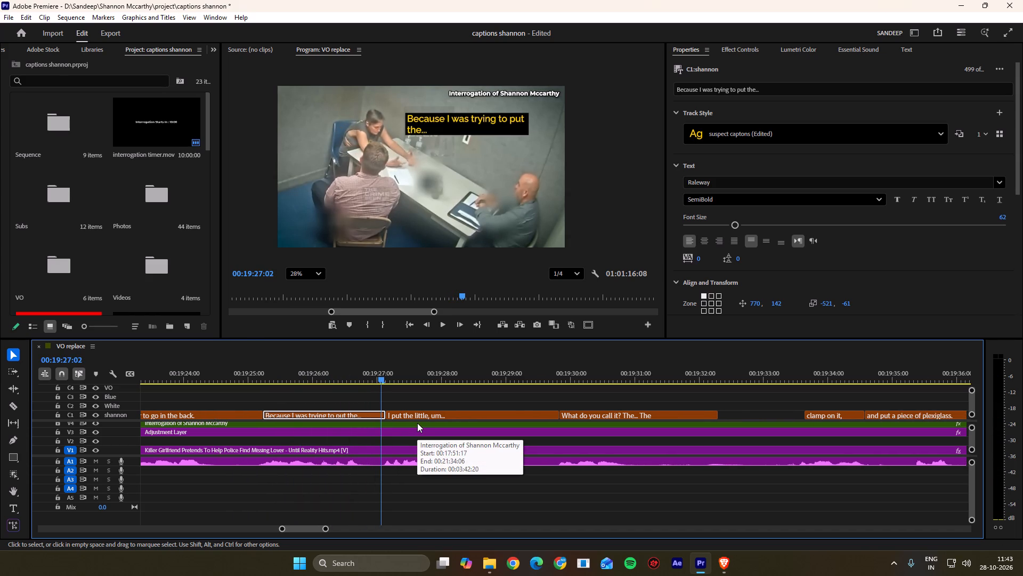
{"action": "key", "text": "space"}
{"action": "key", "text": "space"}
{"action": "key", "text": "space"}
{"action": "scroll", "coordinate": [417, 423], "scroll_direction": "down", "scroll_amount": 4}
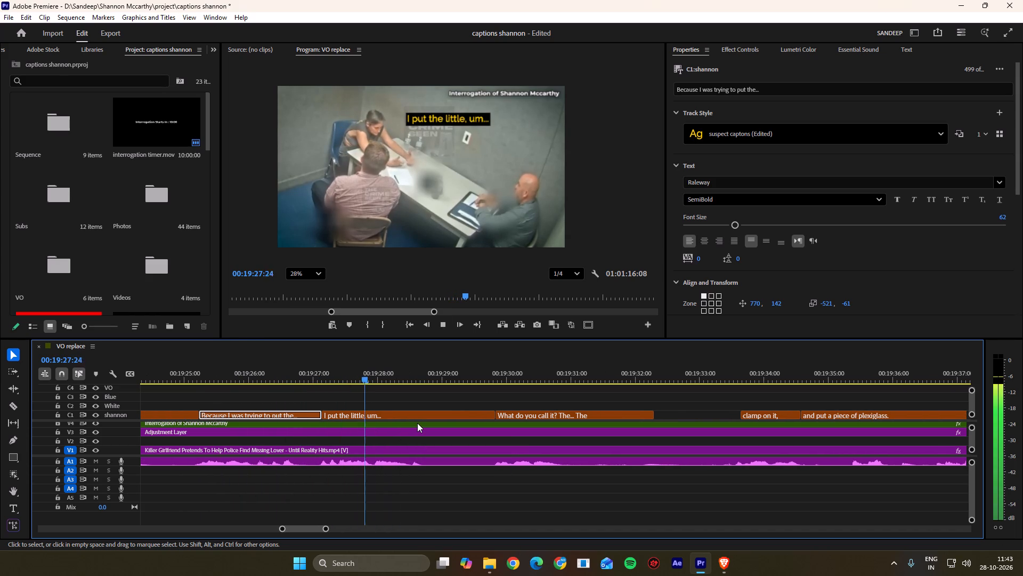
{"action": "scroll", "coordinate": [417, 423], "scroll_direction": "down", "scroll_amount": 3}
{"action": "scroll", "coordinate": [523, 430], "scroll_direction": "up", "scroll_amount": 3, "text": "alt"}
{"action": "scroll", "coordinate": [523, 429], "scroll_direction": "down", "scroll_amount": 1}
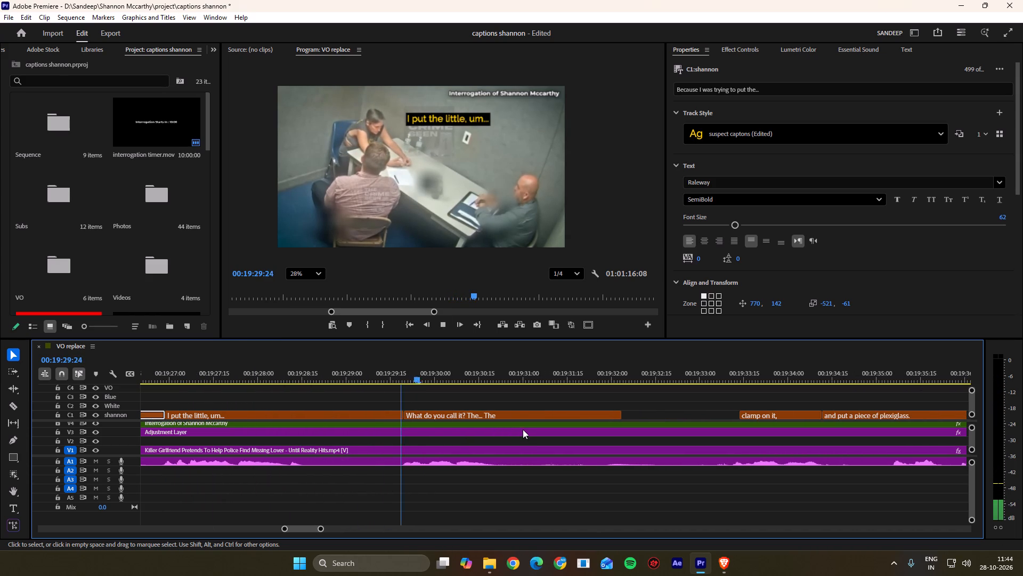
{"action": "scroll", "coordinate": [523, 429], "scroll_direction": "down", "scroll_amount": 9}
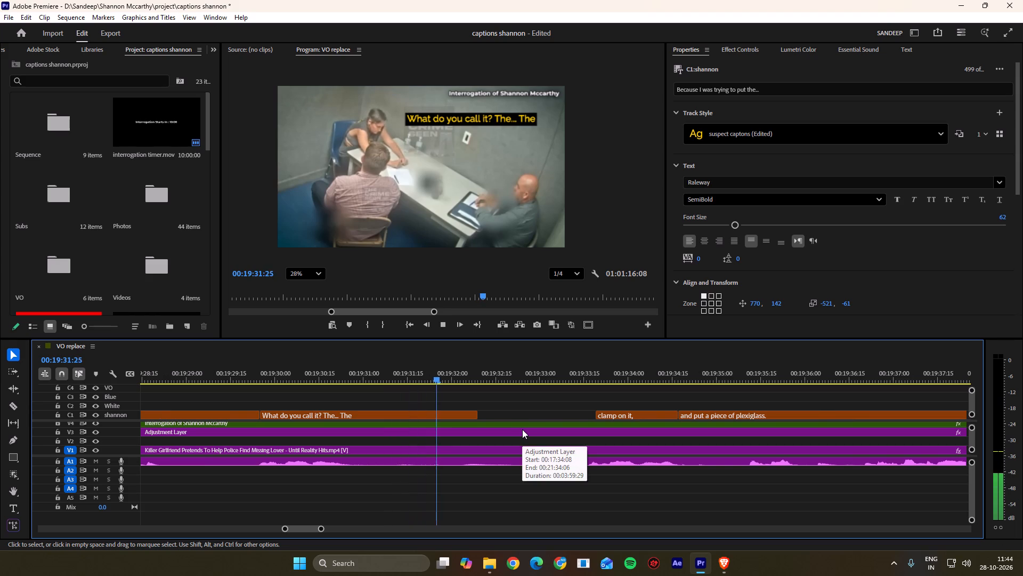
{"action": "scroll", "coordinate": [519, 428], "scroll_direction": "down", "scroll_amount": 8}
{"action": "scroll", "coordinate": [510, 426], "scroll_direction": "down", "scroll_amount": 3, "text": "alt"}
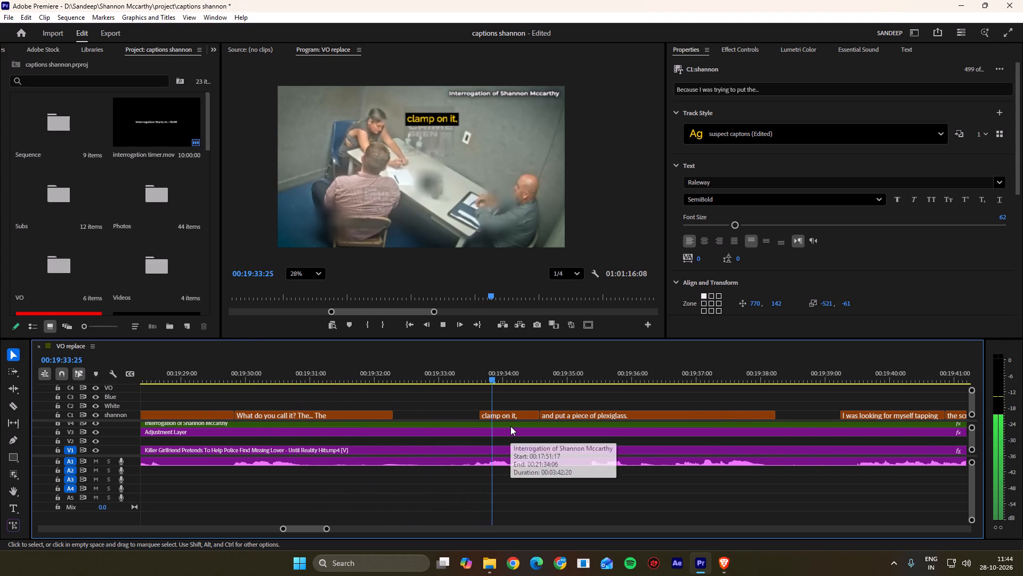
Replay the "What do you call it? The... The" caption and cut its trailing "The".
{"action": "left_click_drag", "start_coordinate": [480, 372], "coordinate": [217, 377]}
{"action": "key", "text": "space"}
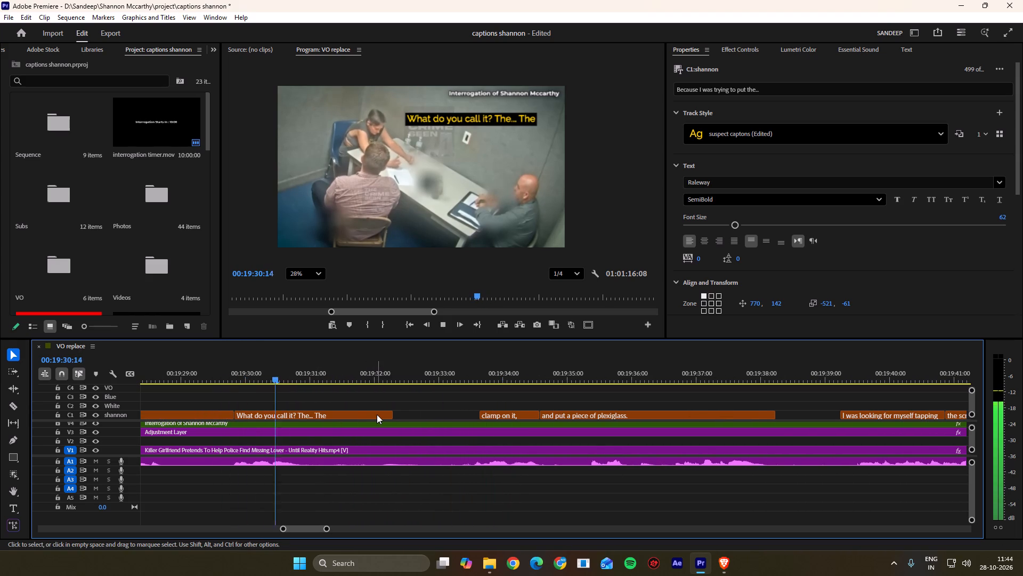
{"action": "key", "text": "space"}
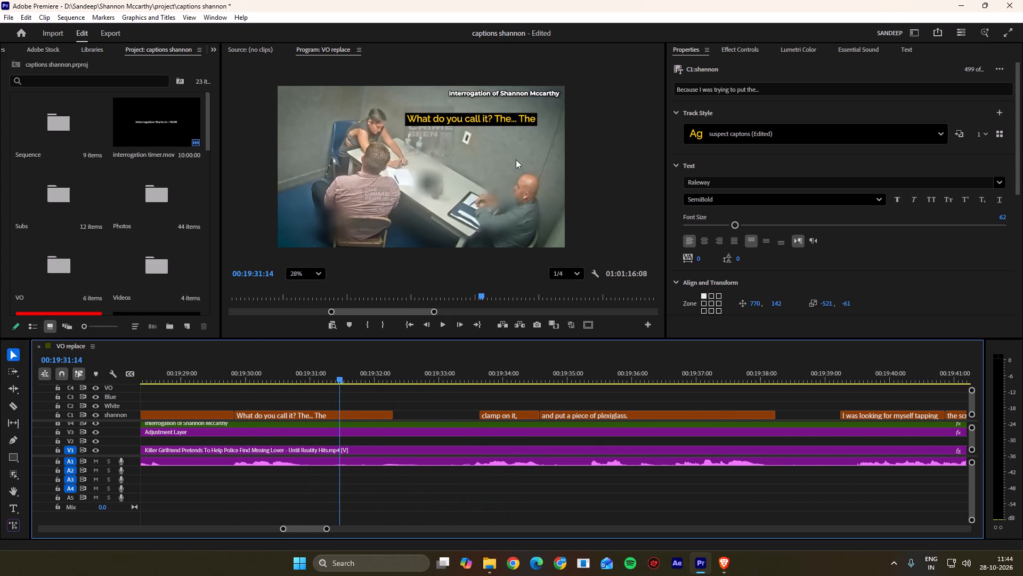
{"action": "double_click", "coordinate": [524, 121]}
{"action": "left_click_drag", "start_coordinate": [517, 115], "coordinate": [573, 126]}
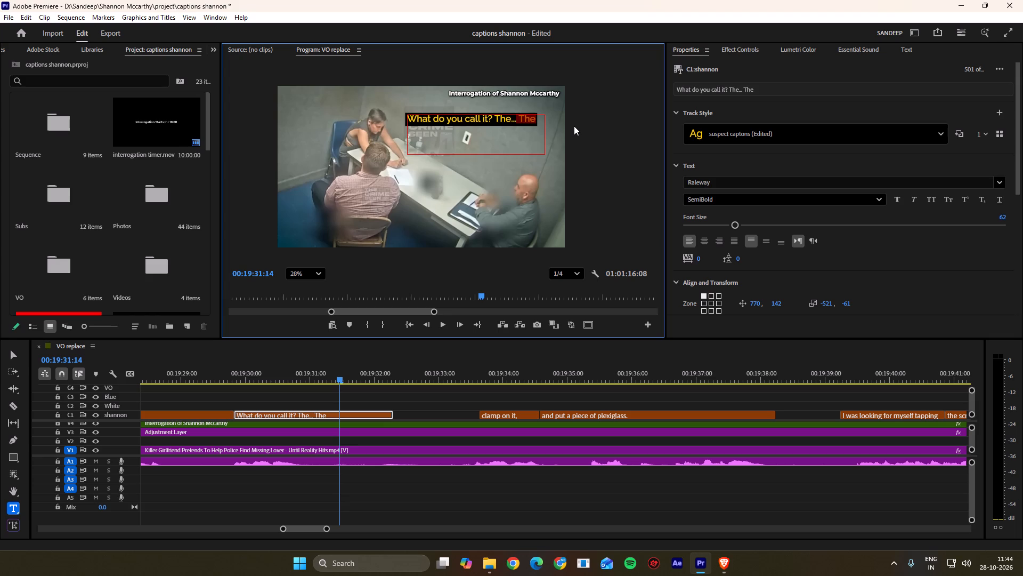
{"action": "key", "text": "ctrl+x"}
{"action": "left_click", "coordinate": [574, 126]}
Move the start of the "clamp on it," caption to 00:19:33:18, where the phrase begins in the speech.
{"action": "key", "text": "space"}
{"action": "scroll", "coordinate": [477, 438], "scroll_direction": "down", "scroll_amount": 2}
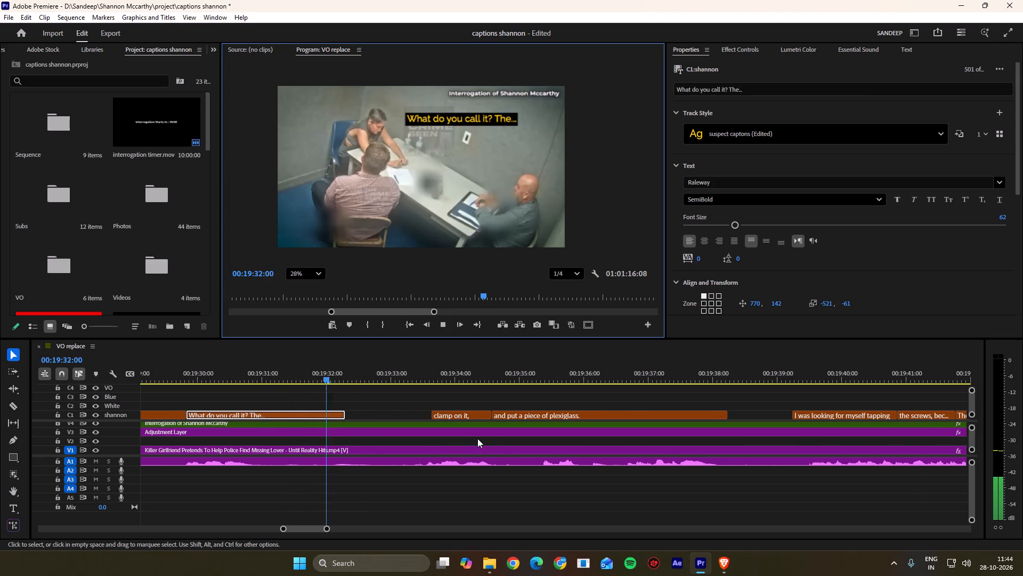
{"action": "scroll", "coordinate": [477, 438], "scroll_direction": "down", "scroll_amount": 2}
{"action": "scroll", "coordinate": [432, 431], "scroll_direction": "up", "scroll_amount": 7, "text": "alt"}
{"action": "key", "text": "space"}
{"action": "key", "text": "space"}
{"action": "key", "text": "space"}
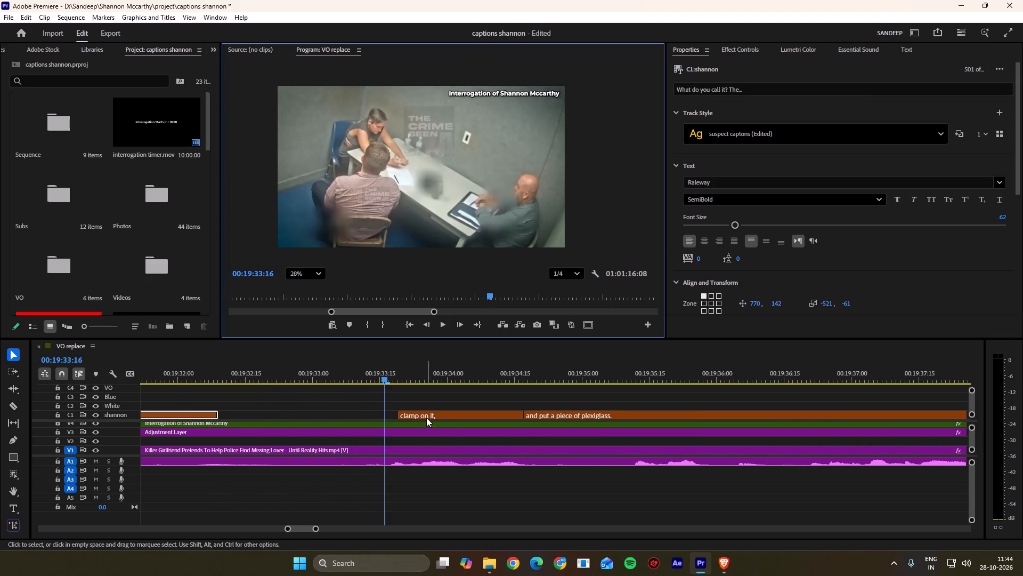
{"action": "key", "text": "space"}
{"action": "key", "text": "space"}
{"action": "left_click", "coordinate": [397, 375]}
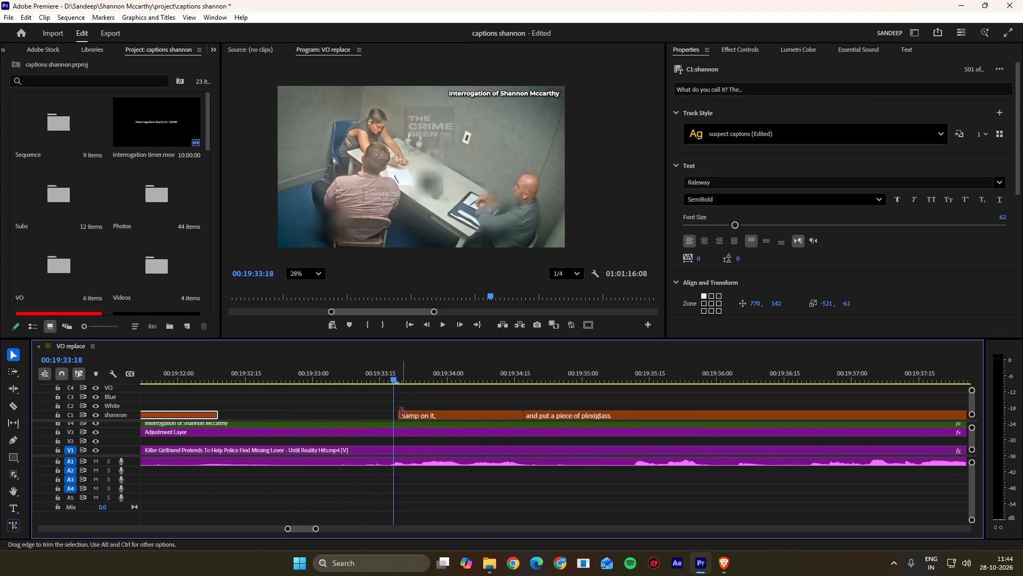
{"action": "left_click", "coordinate": [400, 413]}
Paste the cut "The" before "clamp on it," and add a space so the caption reads "The clamp on it,".
{"action": "left_click", "coordinate": [408, 415]}
{"action": "double_click", "coordinate": [423, 118]}
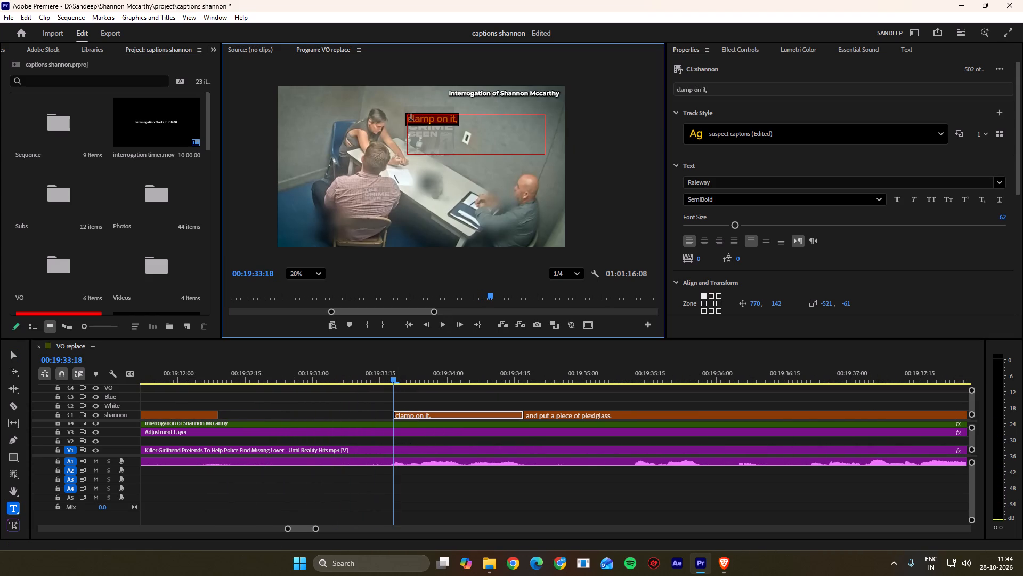
{"action": "left_click", "coordinate": [410, 118]}
{"action": "key", "text": "Left"}
{"action": "key", "text": "ctrl+v"}
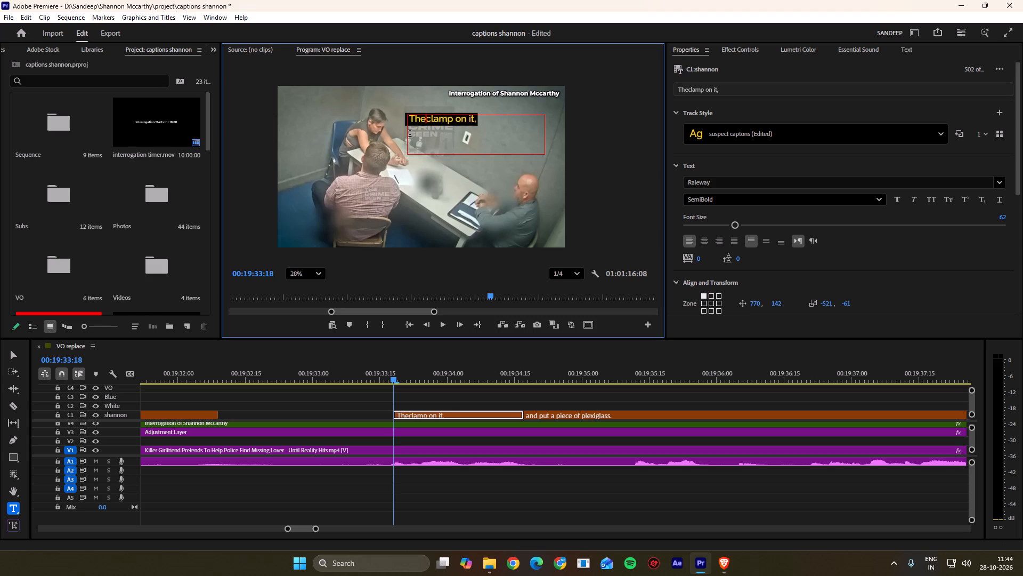
{"action": "key", "text": "space"}
{"action": "left_click", "coordinate": [573, 149]}
Move the cut between the "The clamp on it," and "and put a piece of plexiglass." captions to 00:19:35:12.
{"action": "key", "text": "space"}
{"action": "scroll", "coordinate": [450, 490], "scroll_direction": "down", "scroll_amount": 5}
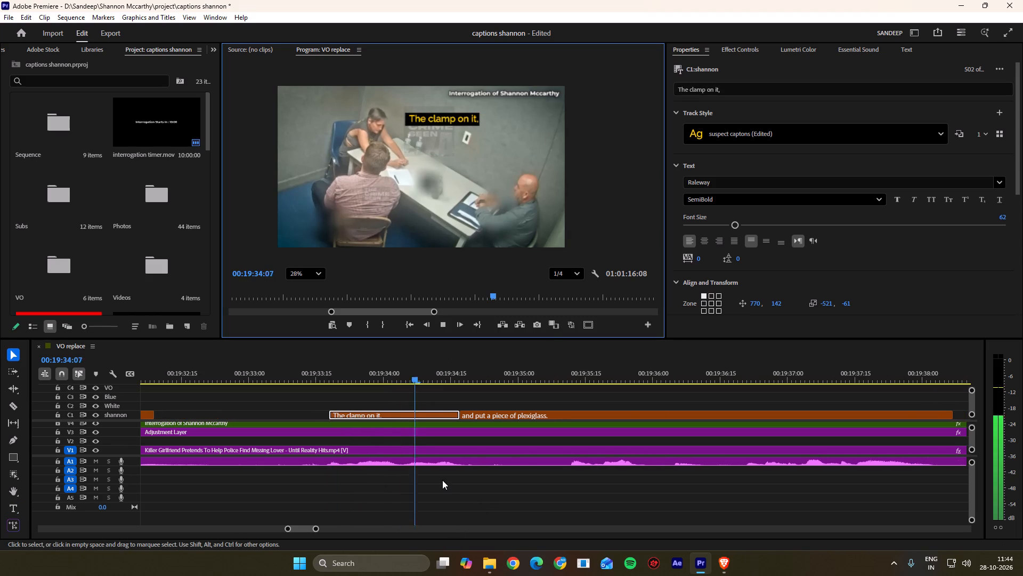
{"action": "scroll", "coordinate": [442, 480], "scroll_direction": "down", "scroll_amount": 3}
{"action": "key", "text": "space"}
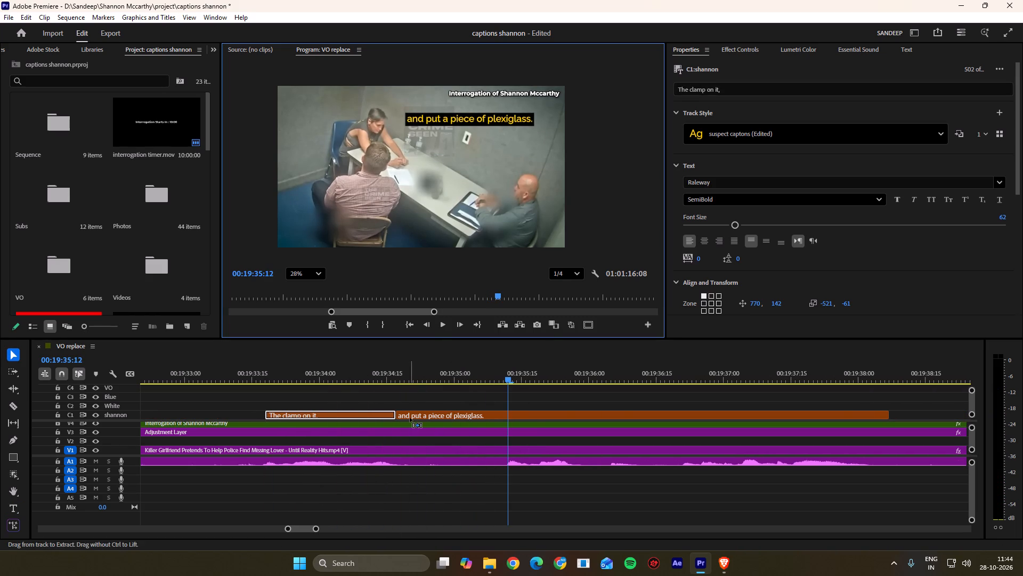
{"action": "left_click_drag", "start_coordinate": [396, 416], "coordinate": [508, 419], "text": "ctrl"}
{"action": "left_click", "coordinate": [521, 405]}
Check the "and put a piece of plexiglass." caption against the speech and extend its end to about 00:19:38:28.
{"action": "key", "text": "space"}
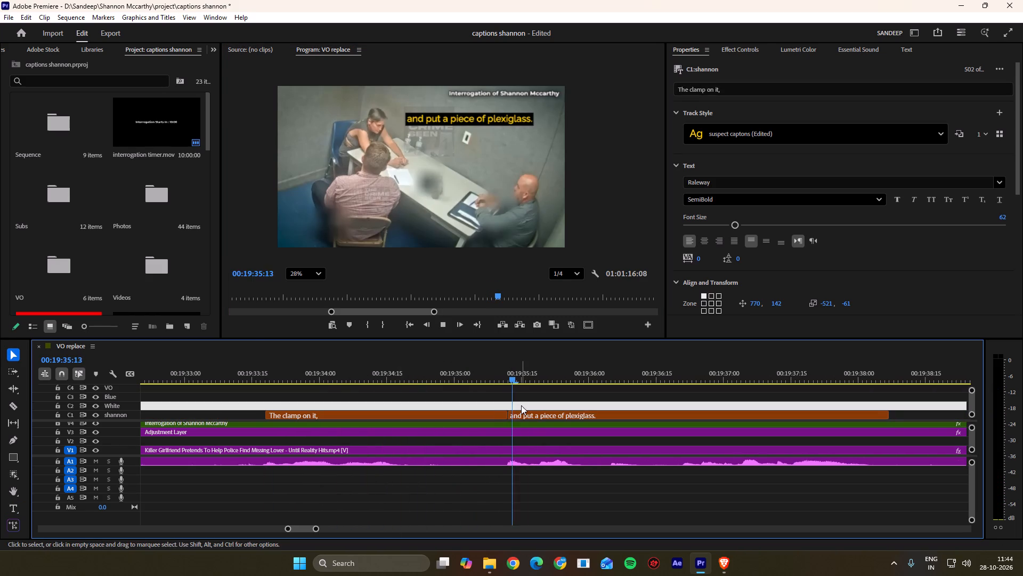
{"action": "scroll", "coordinate": [520, 405], "scroll_direction": "down", "scroll_amount": 20}
{"action": "scroll", "coordinate": [520, 405], "scroll_direction": "down", "scroll_amount": 5}
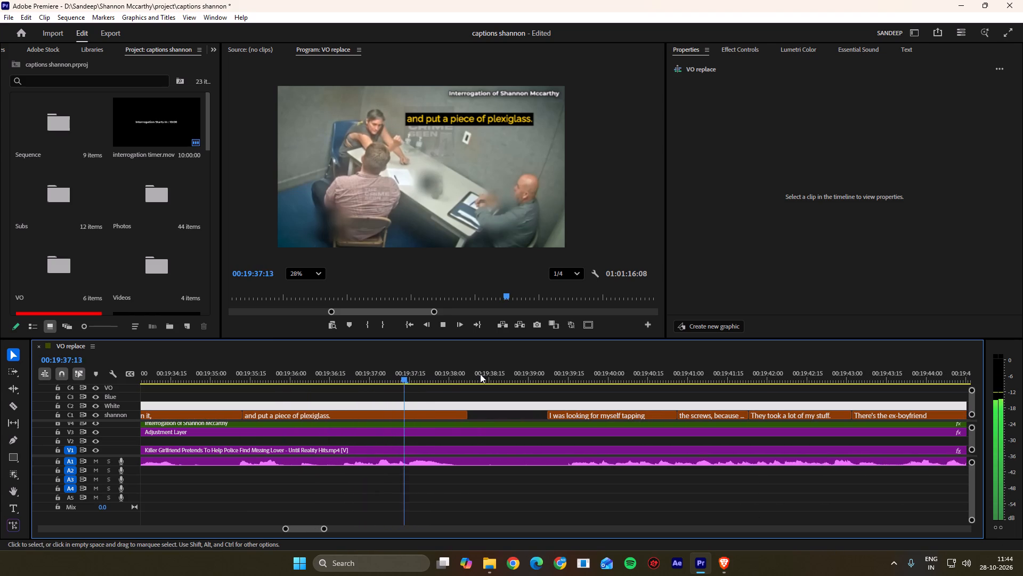
{"action": "key", "text": "space"}
{"action": "double_click", "coordinate": [502, 118]}
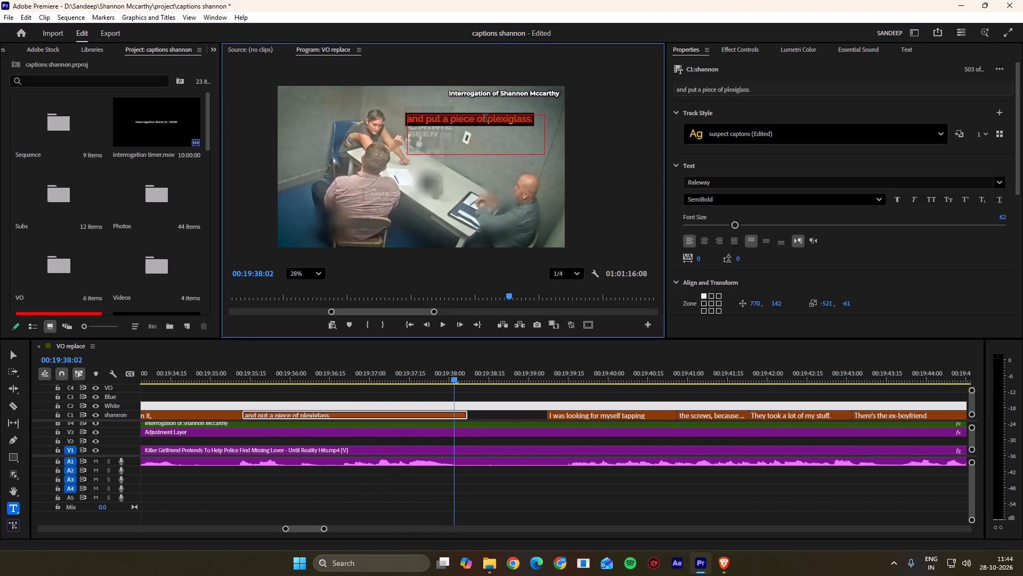
{"action": "left_click", "coordinate": [570, 143]}
{"action": "key", "text": "space"}
{"action": "scroll", "coordinate": [486, 426], "scroll_direction": "down", "scroll_amount": 9}
{"action": "scroll", "coordinate": [347, 419], "scroll_direction": "up", "scroll_amount": 4, "text": "alt"}
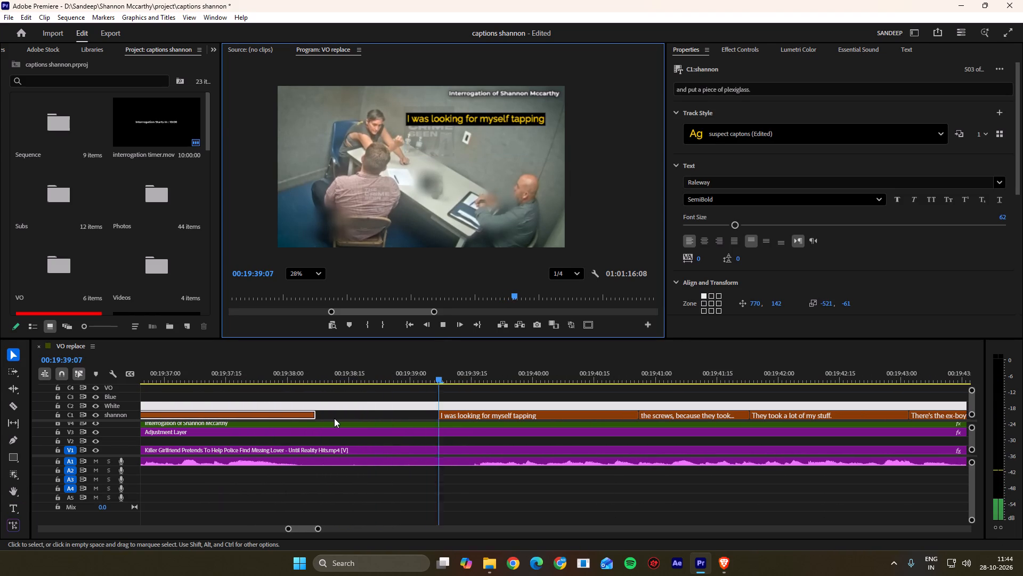
{"action": "key", "text": "space"}
{"action": "left_click_drag", "start_coordinate": [311, 415], "coordinate": [397, 427]}
Move the start of the "I was looking for myself tapping" caption to 00:19:39:17, where the phrase begins in the speech.
{"action": "key", "text": "space"}
{"action": "scroll", "coordinate": [410, 431], "scroll_direction": "down", "scroll_amount": 5}
{"action": "key", "text": "space"}
{"action": "left_click_drag", "start_coordinate": [403, 366], "coordinate": [396, 370]}
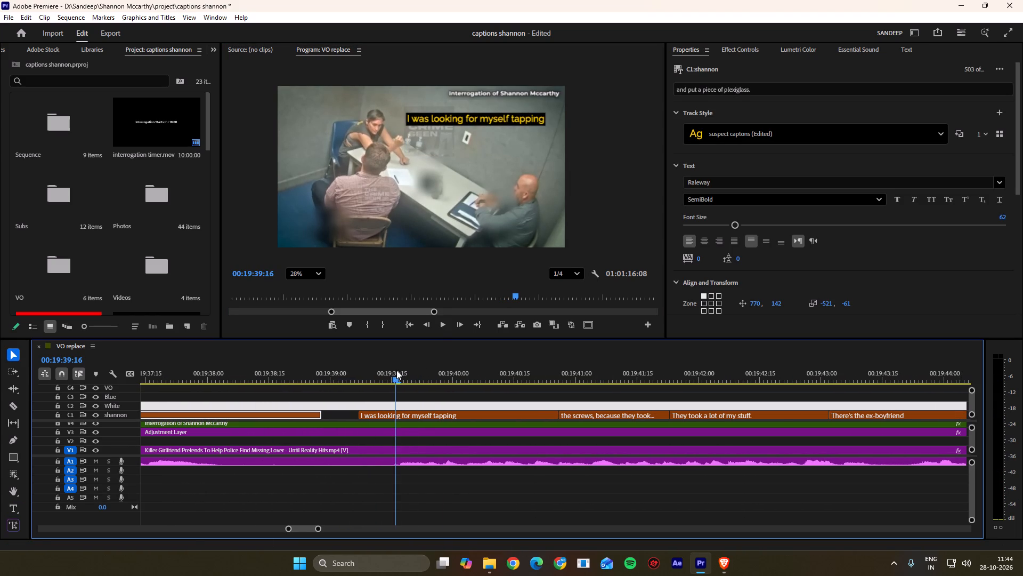
{"action": "left_click_drag", "start_coordinate": [396, 370], "coordinate": [401, 372]}
{"action": "left_click", "coordinate": [401, 376]}
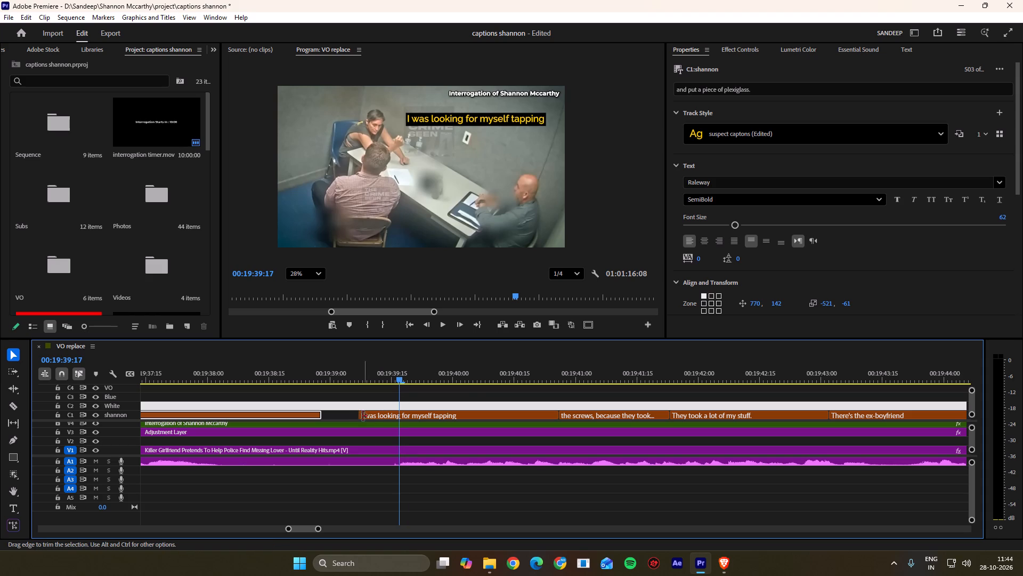
{"action": "left_click_drag", "start_coordinate": [360, 416], "coordinate": [400, 415]}
{"action": "left_click", "coordinate": [405, 405]}
Move the cut between the "I was looking for myself tapping" and "the screws, because they took..." captions to 00:19:40:27.
{"action": "key", "text": "space"}
{"action": "scroll", "coordinate": [405, 405], "scroll_direction": "down", "scroll_amount": 5}
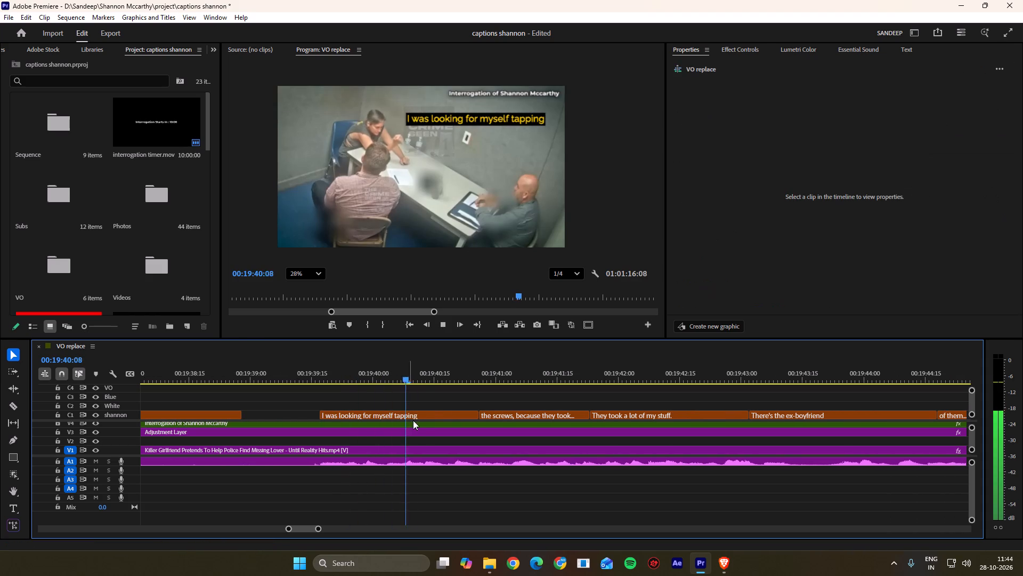
{"action": "scroll", "coordinate": [425, 431], "scroll_direction": "down", "scroll_amount": 4}
{"action": "key", "text": "space"}
{"action": "scroll", "coordinate": [425, 431], "scroll_direction": "up", "scroll_amount": 4, "text": "alt"}
{"action": "key", "text": "space"}
{"action": "key", "text": "space"}
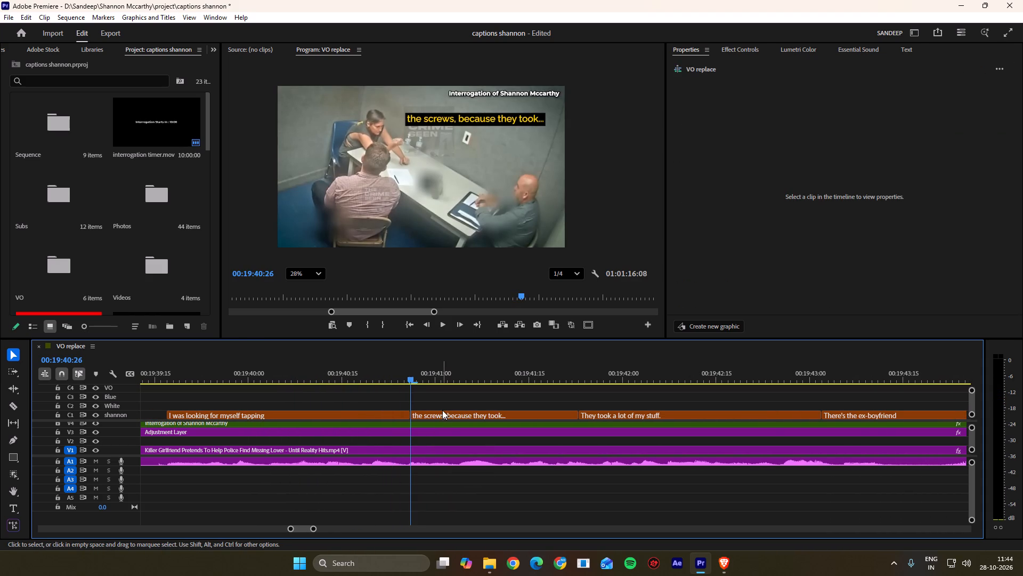
{"action": "key", "text": "space"}
{"action": "key", "text": "space"}
{"action": "left_click_drag", "start_coordinate": [431, 381], "coordinate": [398, 381]}
{"action": "key", "text": "space"}
{"action": "key", "text": "space"}
{"action": "left_click_drag", "start_coordinate": [433, 379], "coordinate": [420, 379]}
{"action": "left_click_drag", "start_coordinate": [411, 417], "coordinate": [418, 415], "text": "ctrl"}
{"action": "left_click", "coordinate": [425, 407]}
Move the cut between the "the screws, because they took..." and "They took a lot of my stuff." captions to 00:19:41:26.
{"action": "key", "text": "space"}
{"action": "scroll", "coordinate": [425, 407], "scroll_direction": "down", "scroll_amount": 4}
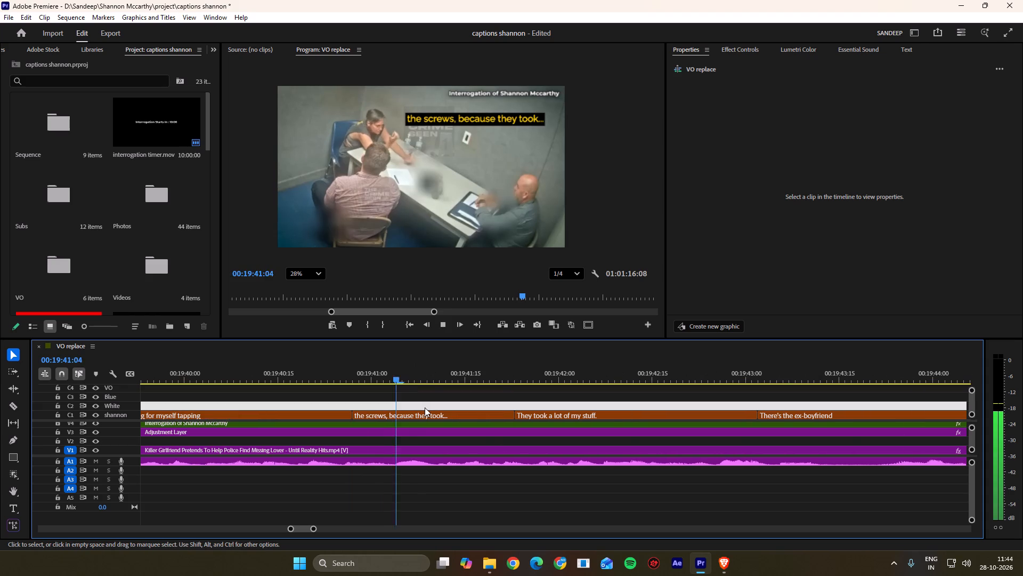
{"action": "key", "text": "space"}
{"action": "scroll", "coordinate": [482, 413], "scroll_direction": "down", "scroll_amount": 4}
{"action": "left_click_drag", "start_coordinate": [443, 373], "coordinate": [312, 385]}
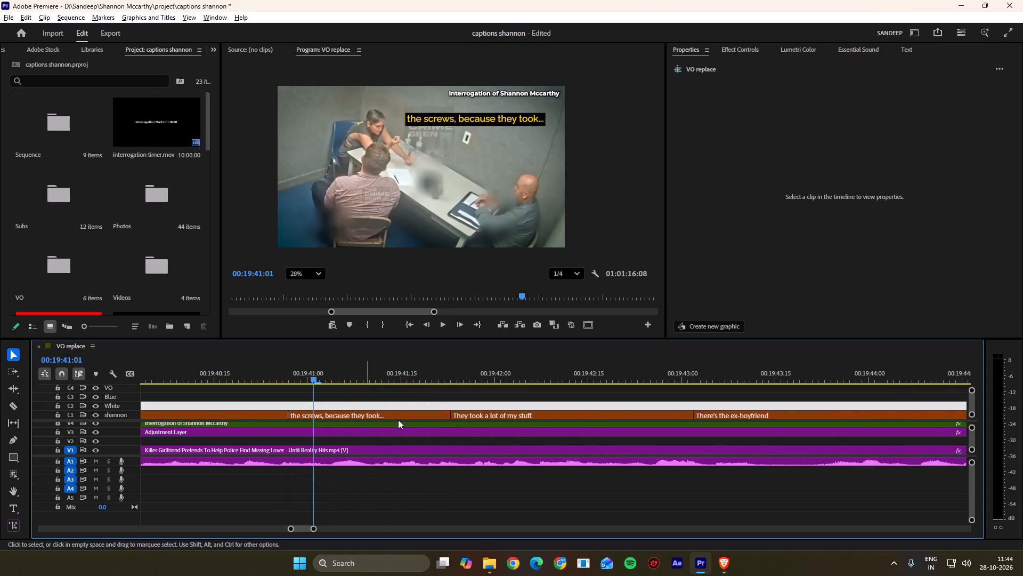
{"action": "scroll", "coordinate": [472, 427], "scroll_direction": "down", "scroll_amount": 5, "text": "alt"}
{"action": "left_click_drag", "start_coordinate": [313, 374], "coordinate": [253, 377]}
{"action": "key", "text": "space"}
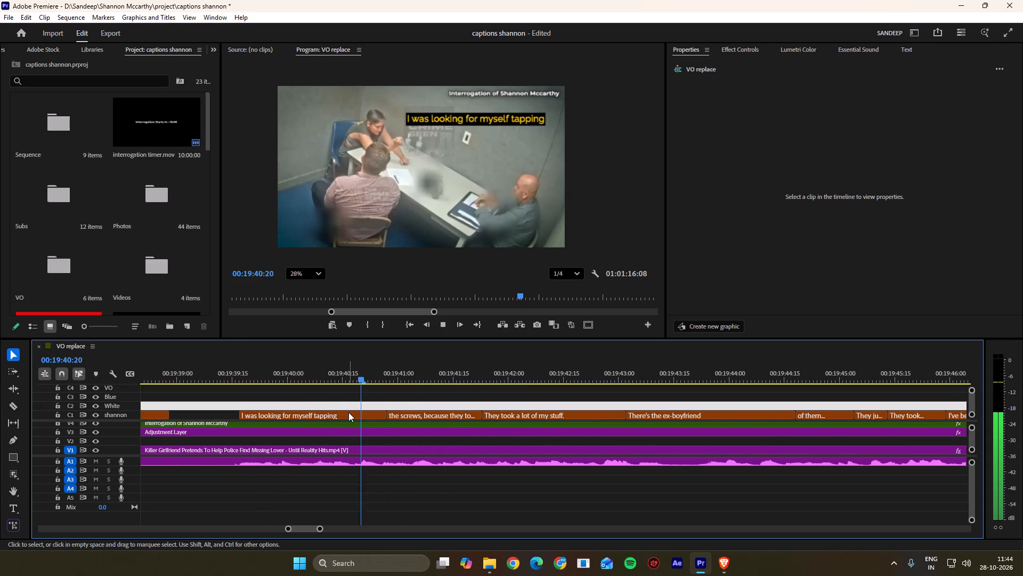
{"action": "scroll", "coordinate": [357, 415], "scroll_direction": "down", "scroll_amount": 4}
{"action": "key", "text": "space"}
{"action": "scroll", "coordinate": [407, 416], "scroll_direction": "up", "scroll_amount": 4, "text": "alt"}
{"action": "key", "text": "space"}
{"action": "scroll", "coordinate": [407, 416], "scroll_direction": "down", "scroll_amount": 3}
{"action": "key", "text": "space"}
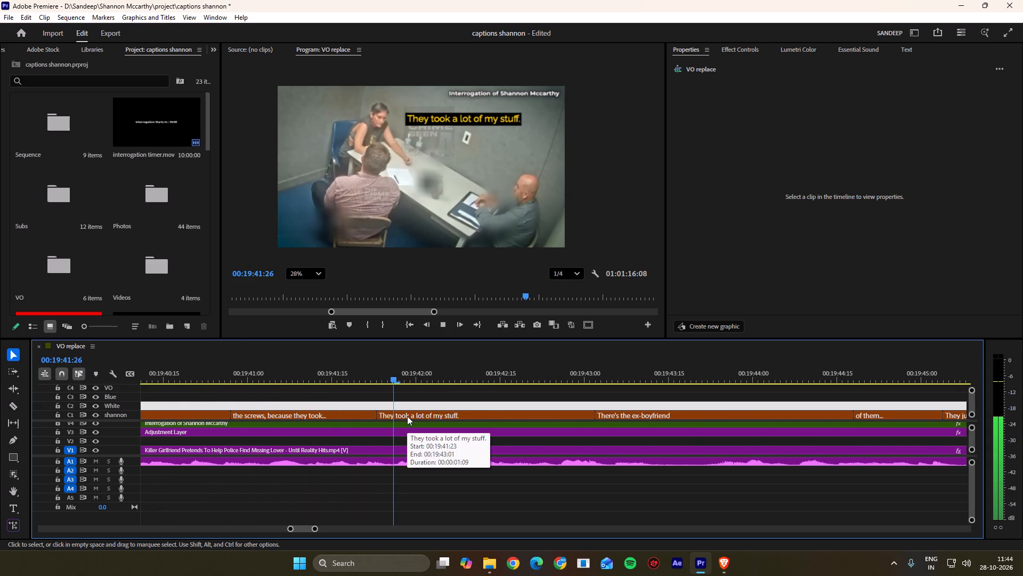
{"action": "left_click", "coordinate": [394, 376]}
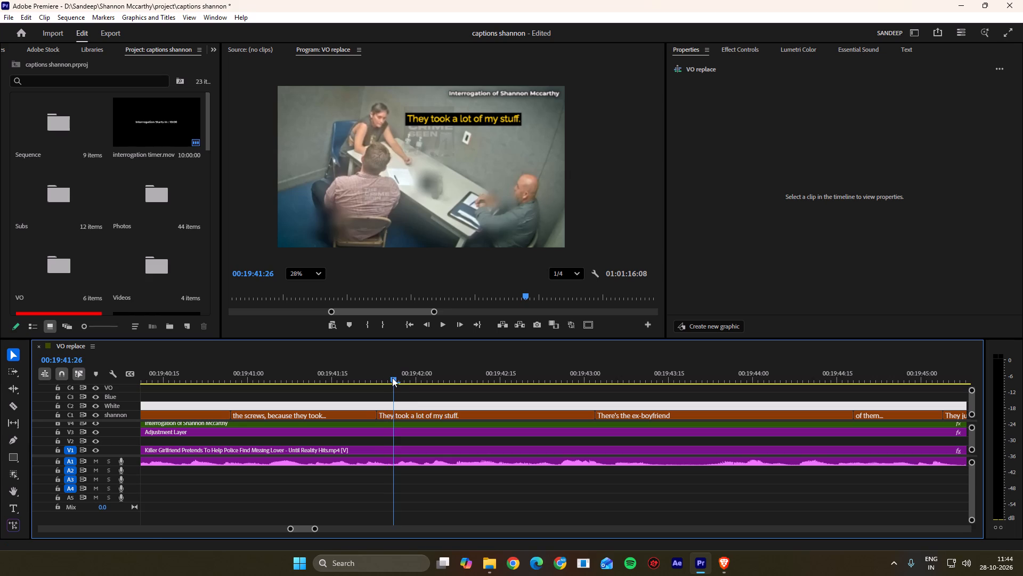
{"action": "left_click_drag", "start_coordinate": [376, 419], "coordinate": [392, 419], "text": "ctrl"}
{"action": "left_click", "coordinate": [412, 406]}
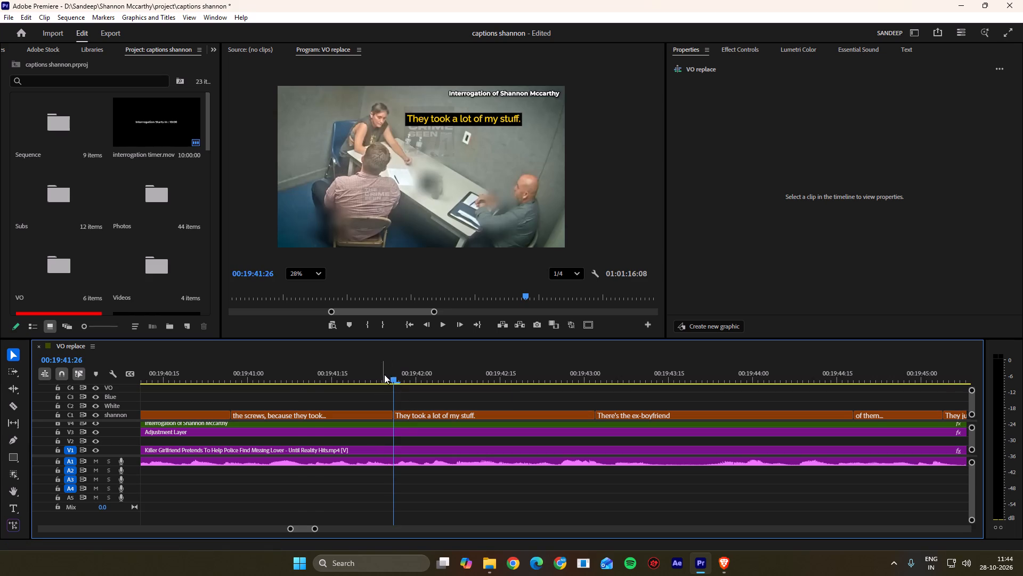
Move the cut between the "They took a lot of my stuff." and "There's the ex-boyfriend" captions to 00:19:43:06.
{"action": "left_click_drag", "start_coordinate": [381, 372], "coordinate": [296, 381]}
{"action": "key", "text": "space"}
{"action": "scroll", "coordinate": [382, 418], "scroll_direction": "down", "scroll_amount": 9}
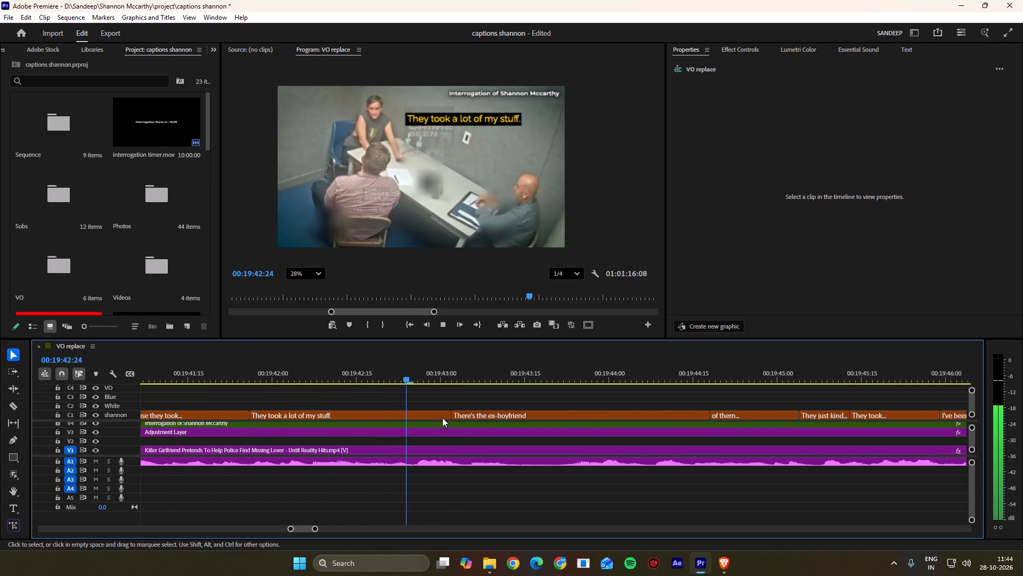
{"action": "key", "text": "space"}
{"action": "scroll", "coordinate": [442, 418], "scroll_direction": "down", "scroll_amount": 4}
{"action": "key", "text": "space"}
{"action": "key", "text": "space"}
{"action": "left_click_drag", "start_coordinate": [424, 373], "coordinate": [414, 375]}
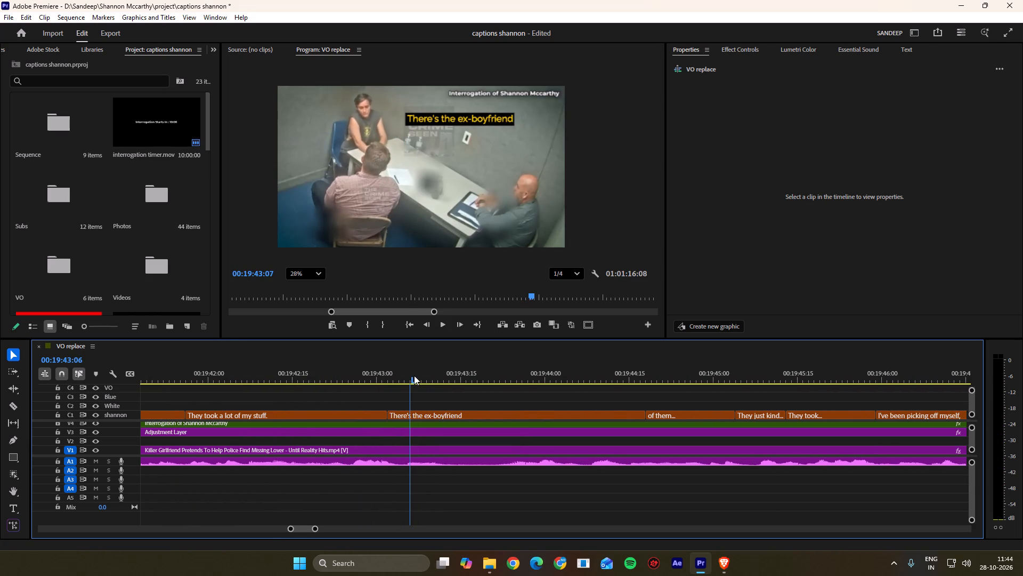
{"action": "left_click_drag", "start_coordinate": [414, 375], "coordinate": [412, 376]}
{"action": "left_click_drag", "start_coordinate": [387, 411], "coordinate": [409, 410], "text": "ctrl"}
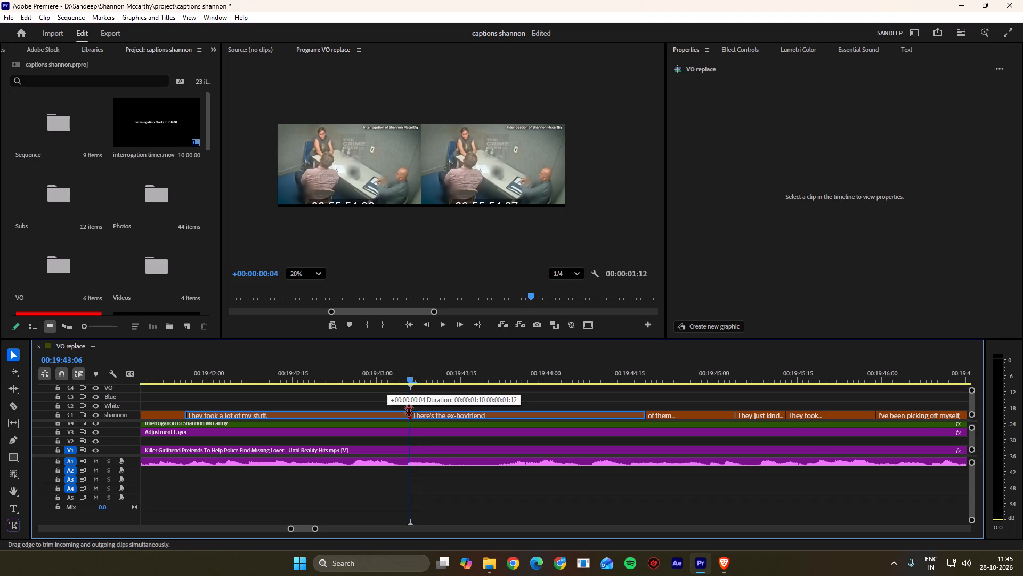
{"action": "left_click_drag", "start_coordinate": [409, 410], "coordinate": [411, 409], "text": "ctrl"}
{"action": "left_click", "coordinate": [424, 402]}
Replay the captions from "the screws, because they took..." to "of them..." and check their wording and timing against the speech.
{"action": "scroll", "coordinate": [442, 403], "scroll_direction": "down", "scroll_amount": 8, "text": "alt"}
{"action": "left_click_drag", "start_coordinate": [411, 379], "coordinate": [304, 381]}
{"action": "key", "text": "space"}
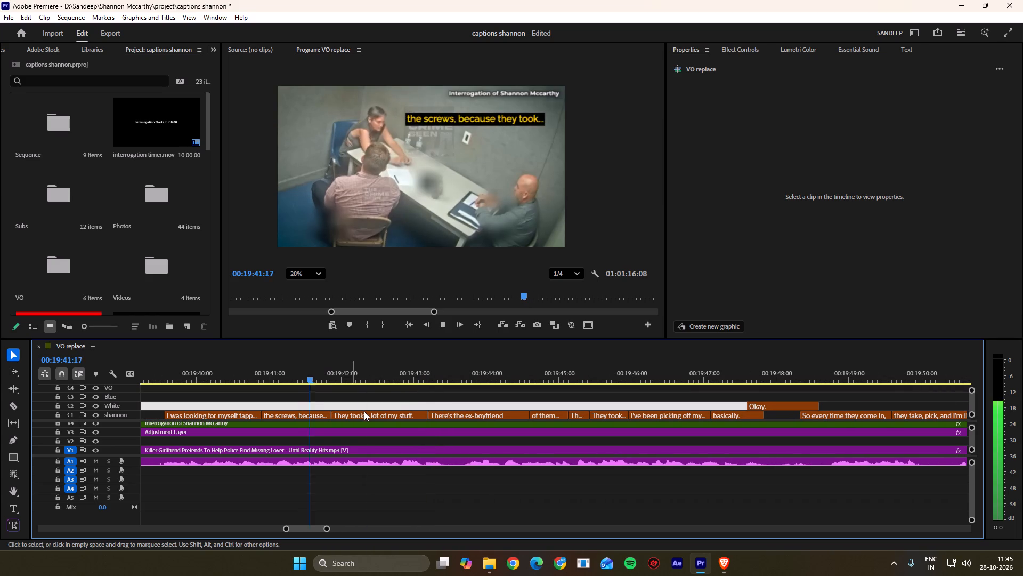
{"action": "scroll", "coordinate": [423, 411], "scroll_direction": "down", "scroll_amount": 5}
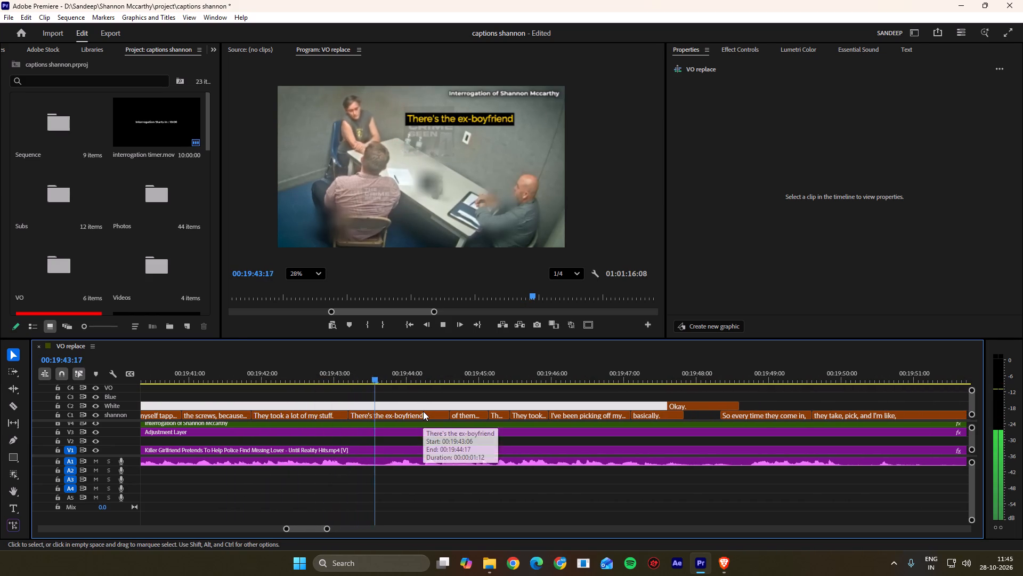
{"action": "key", "text": "space"}
{"action": "left_click_drag", "start_coordinate": [369, 380], "coordinate": [291, 382]}
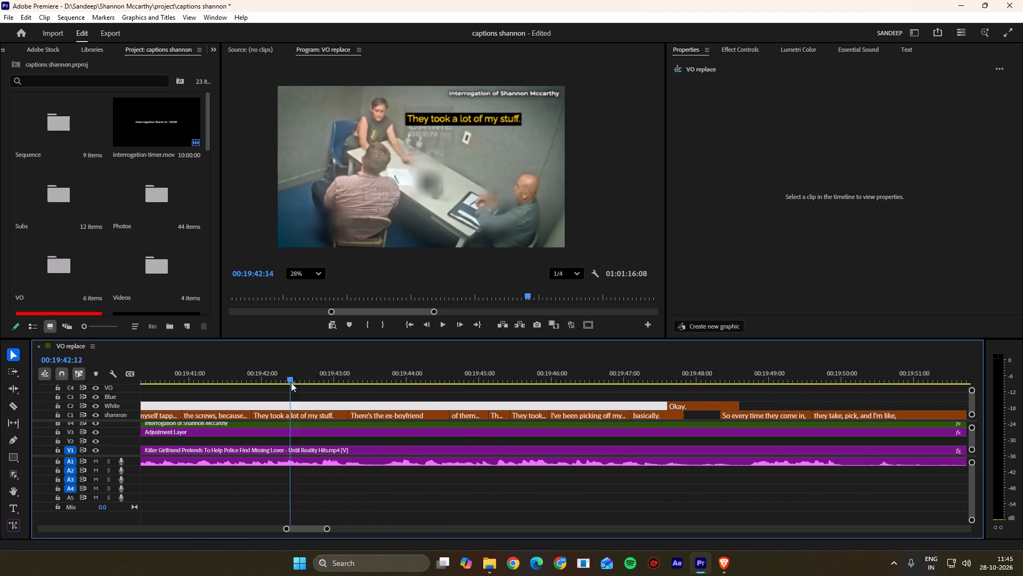
{"action": "left_click_drag", "start_coordinate": [291, 382], "coordinate": [189, 387]}
{"action": "key", "text": "space"}
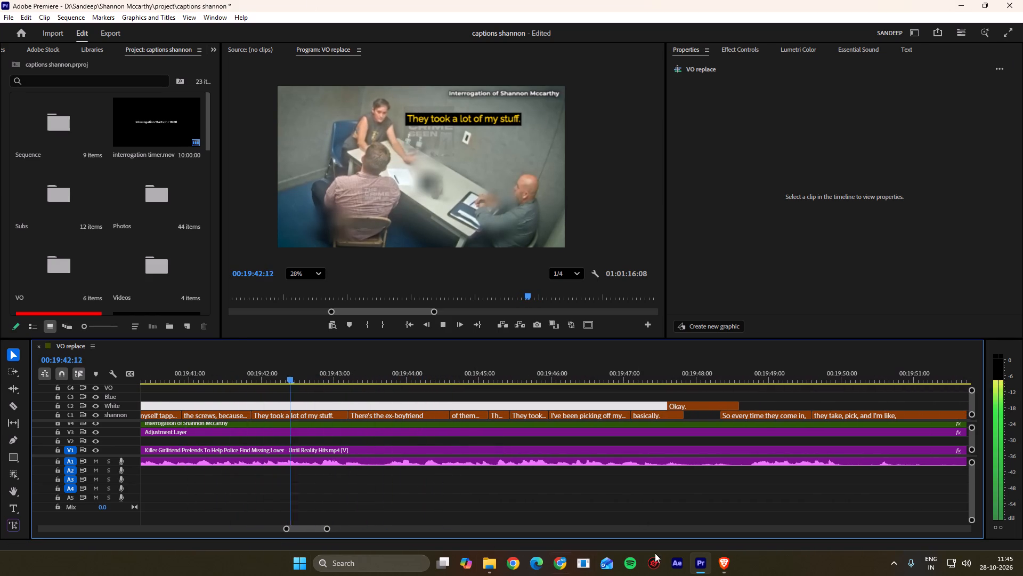
{"action": "key", "text": "space"}
{"action": "left_click_drag", "start_coordinate": [263, 371], "coordinate": [213, 369]}
{"action": "key", "text": "space"}
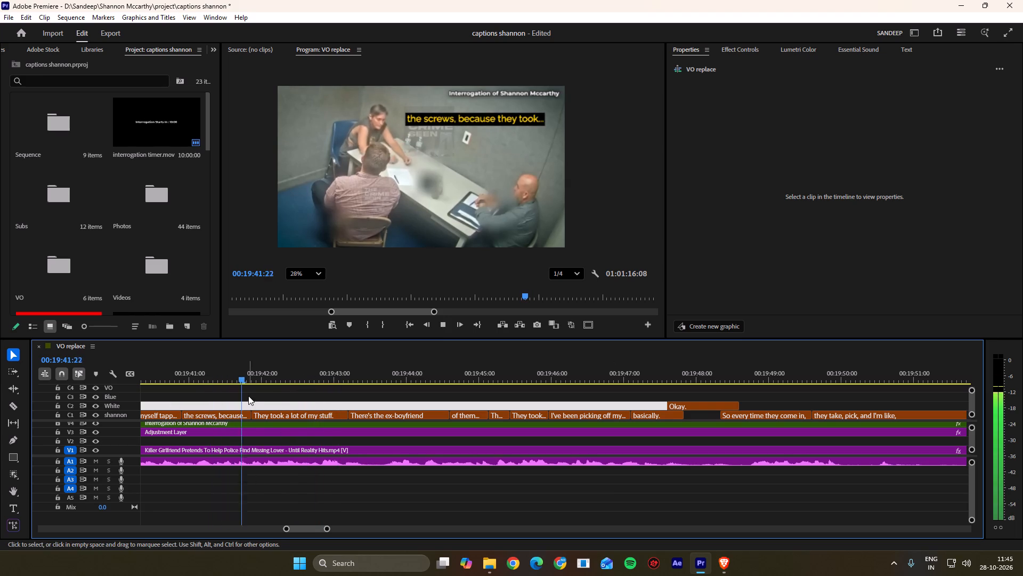
{"action": "scroll", "coordinate": [324, 441], "scroll_direction": "down", "scroll_amount": 3}
{"action": "scroll", "coordinate": [323, 441], "scroll_direction": "up", "scroll_amount": 3, "text": "alt"}
{"action": "scroll", "coordinate": [326, 437], "scroll_direction": "down", "scroll_amount": 2}
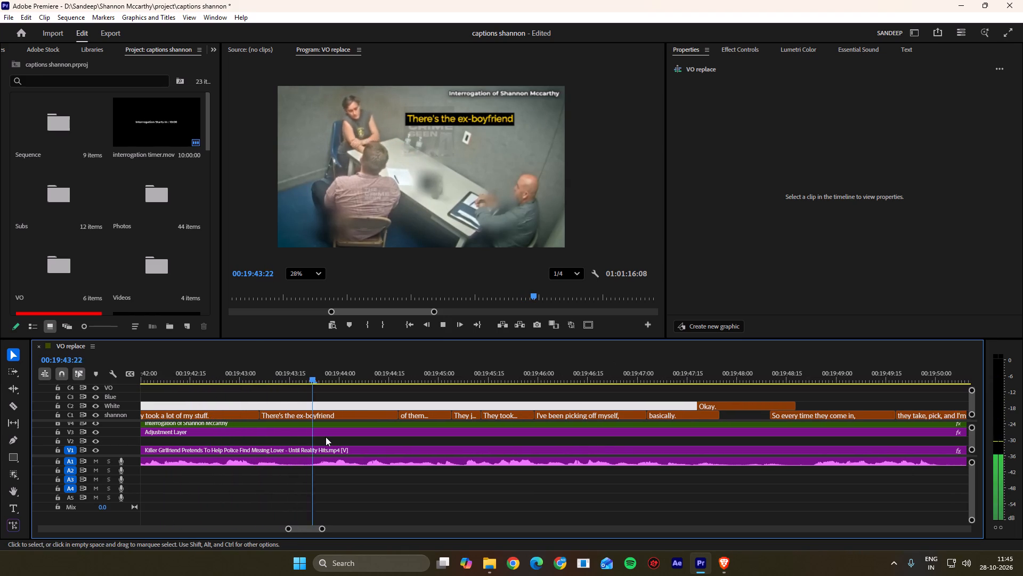
{"action": "scroll", "coordinate": [330, 436], "scroll_direction": "up", "scroll_amount": 3, "text": "alt"}
{"action": "scroll", "coordinate": [335, 436], "scroll_direction": "down", "scroll_amount": 4}
{"action": "key", "text": "space"}
{"action": "scroll", "coordinate": [335, 436], "scroll_direction": "down", "scroll_amount": 4}
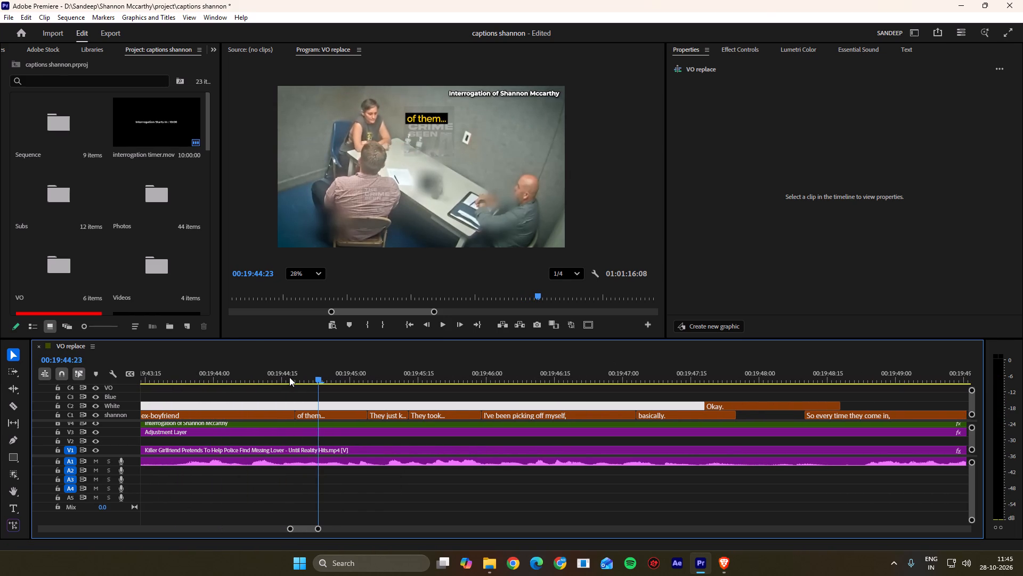
Check the "of them..." caption against the speech and change its text to "of them. They took...".
{"action": "left_click_drag", "start_coordinate": [275, 371], "coordinate": [200, 372]}
{"action": "key", "text": "space"}
{"action": "key", "text": "space"}
{"action": "key", "text": "space"}
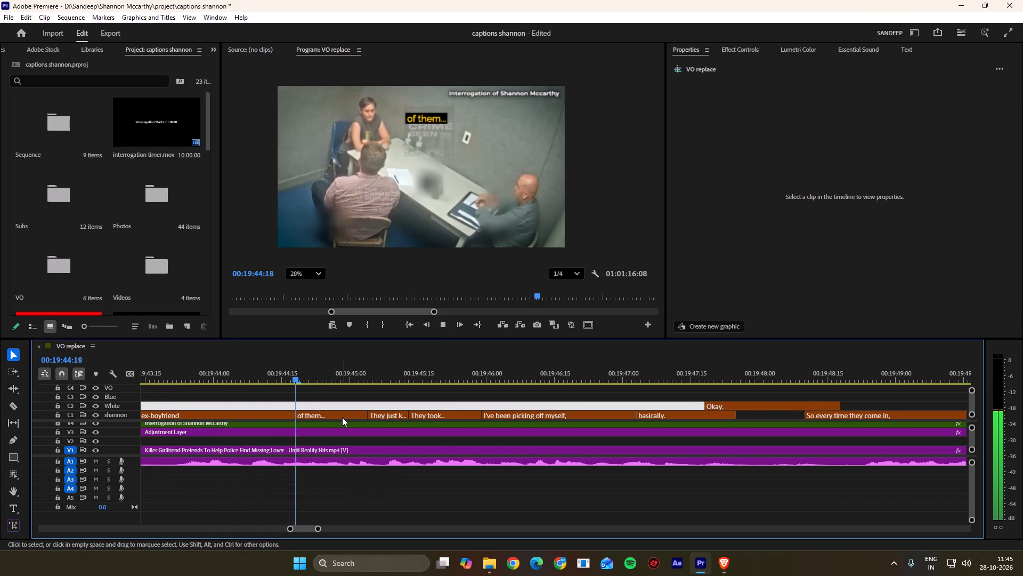
{"action": "scroll", "coordinate": [342, 417], "scroll_direction": "down", "scroll_amount": 3}
{"action": "key", "text": "space"}
{"action": "left_click_drag", "start_coordinate": [342, 372], "coordinate": [245, 372]}
{"action": "key", "text": "space"}
{"action": "scroll", "coordinate": [283, 423], "scroll_direction": "up", "scroll_amount": 4, "text": "alt"}
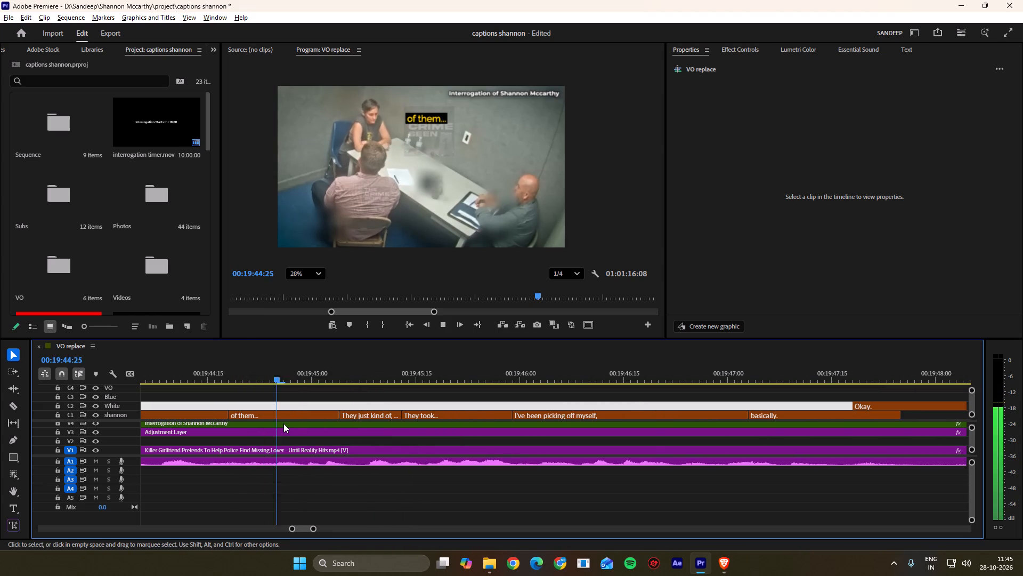
{"action": "key", "text": "space"}
{"action": "scroll", "coordinate": [283, 423], "scroll_direction": "up", "scroll_amount": 8}
{"action": "left_click", "coordinate": [412, 413]}
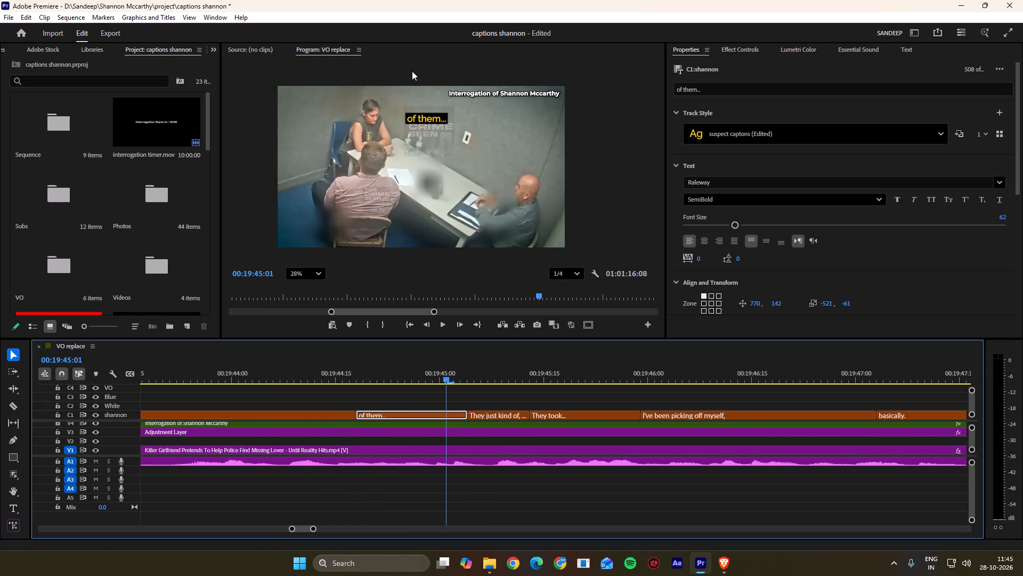
{"action": "double_click", "coordinate": [437, 119]}
{"action": "left_click", "coordinate": [446, 119]}
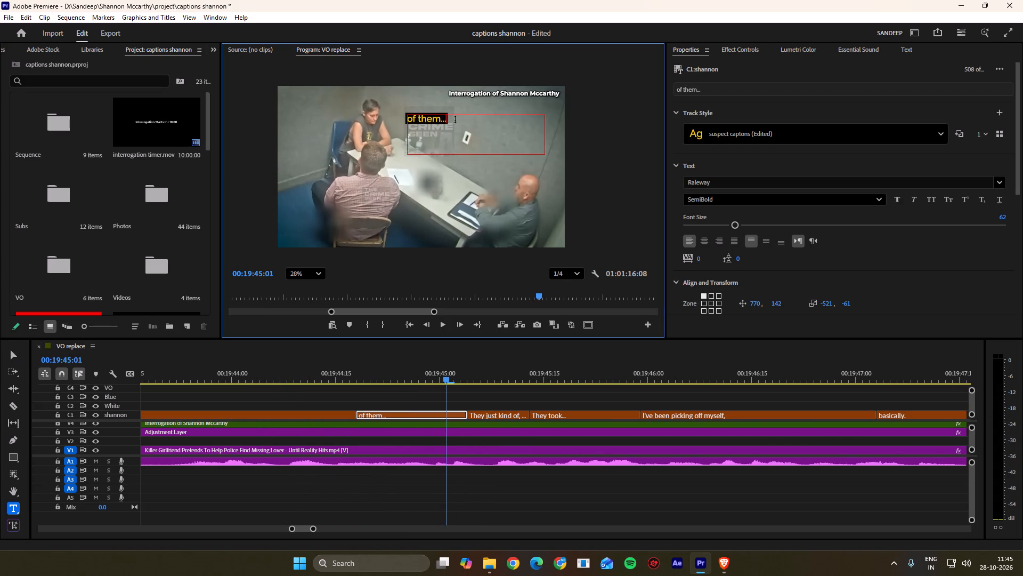
{"action": "key", "text": "BackSpace"}
{"action": "key", "text": "BackSpace"}
{"action": "key", "text": "BackSpace"}
{"action": "type", "text": ". They took..."}
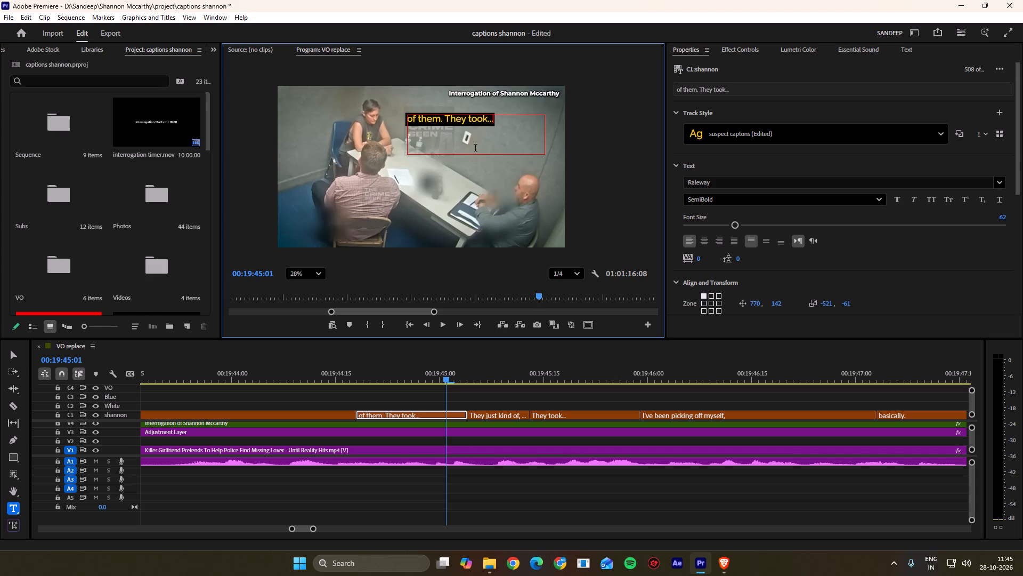
{"action": "left_click", "coordinate": [599, 178]}
Move the cut between the "of them. They took..." and "They just kind of, like..." captions to 00:19:45:08.
{"action": "key", "text": "space"}
{"action": "scroll", "coordinate": [485, 488], "scroll_direction": "down", "scroll_amount": 5}
{"action": "key", "text": "space"}
{"action": "scroll", "coordinate": [426, 444], "scroll_direction": "up", "scroll_amount": 8, "text": "alt"}
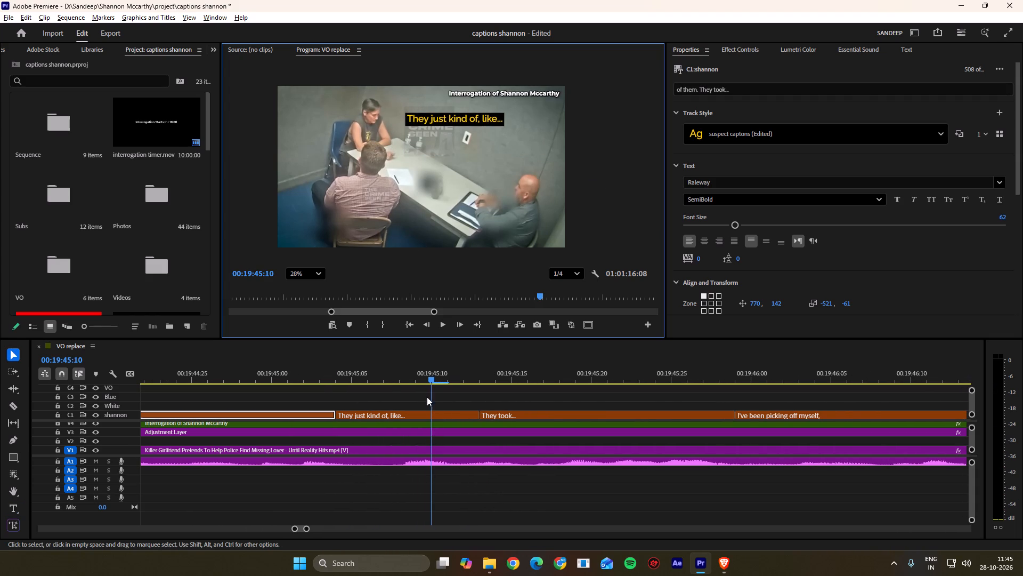
{"action": "left_click_drag", "start_coordinate": [429, 379], "coordinate": [403, 385]}
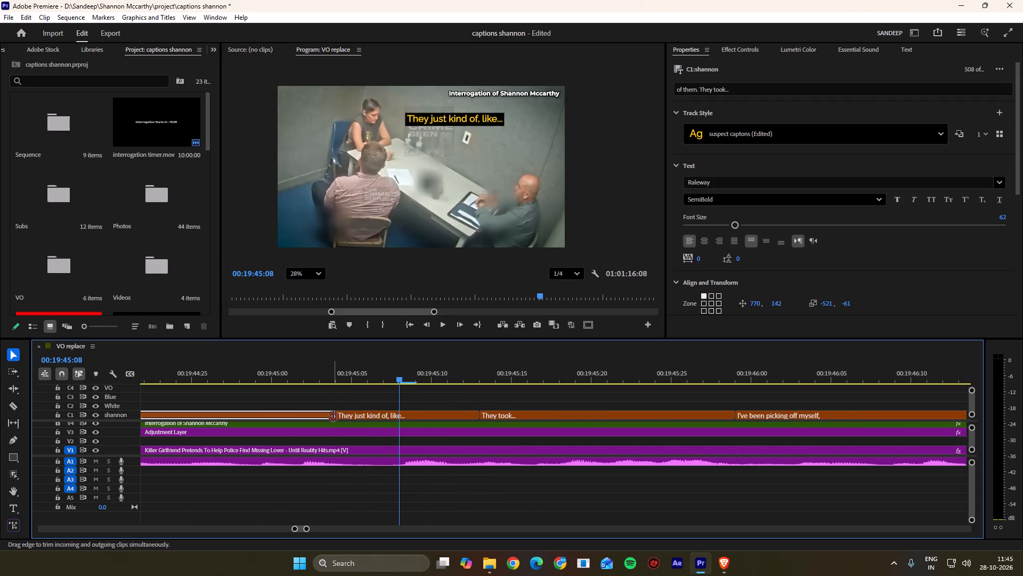
{"action": "left_click_drag", "start_coordinate": [334, 416], "coordinate": [399, 415], "text": "ctrl"}
{"action": "left_click", "coordinate": [409, 409]}
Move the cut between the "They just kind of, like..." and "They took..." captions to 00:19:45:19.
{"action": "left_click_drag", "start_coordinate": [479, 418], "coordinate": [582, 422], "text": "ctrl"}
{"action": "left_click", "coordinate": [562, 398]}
Check the separate "They took..." caption after "They just kind of, like..." against the speech and delete it.
{"action": "key", "text": "space"}
{"action": "scroll", "coordinate": [551, 399], "scroll_direction": "down", "scroll_amount": 14}
{"action": "key", "text": "space"}
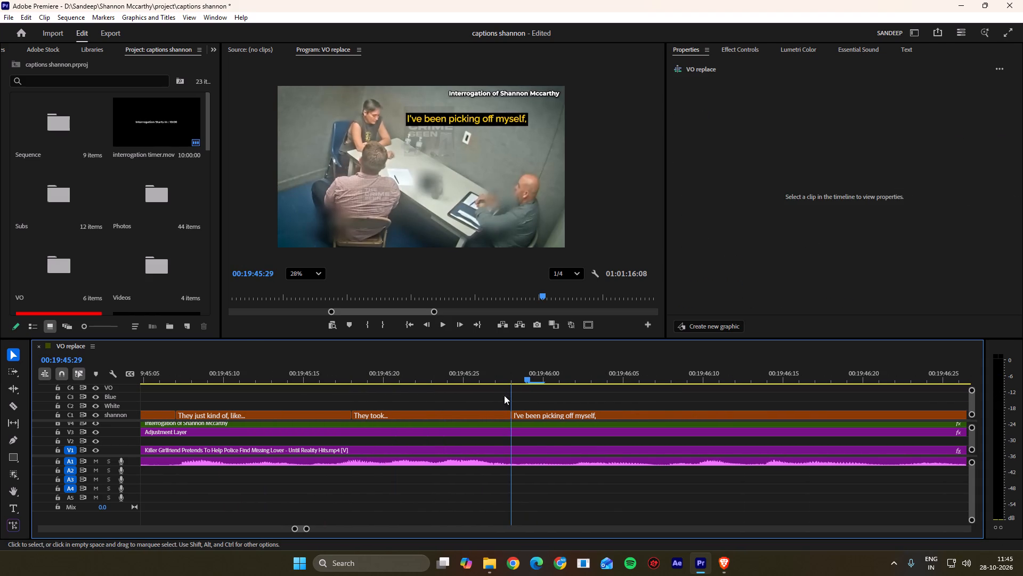
{"action": "left_click", "coordinate": [449, 415]}
{"action": "key", "text": "space"}
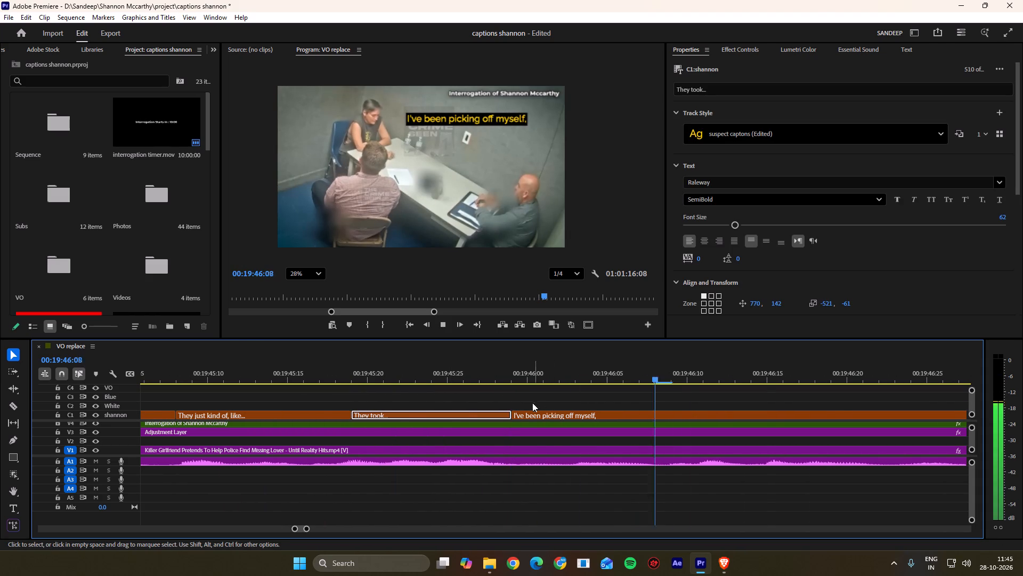
{"action": "scroll", "coordinate": [469, 411], "scroll_direction": "down", "scroll_amount": 5, "text": "alt"}
{"action": "key", "text": "space"}
{"action": "left_click_drag", "start_coordinate": [516, 373], "coordinate": [475, 377]}
{"action": "left_click", "coordinate": [469, 416]}
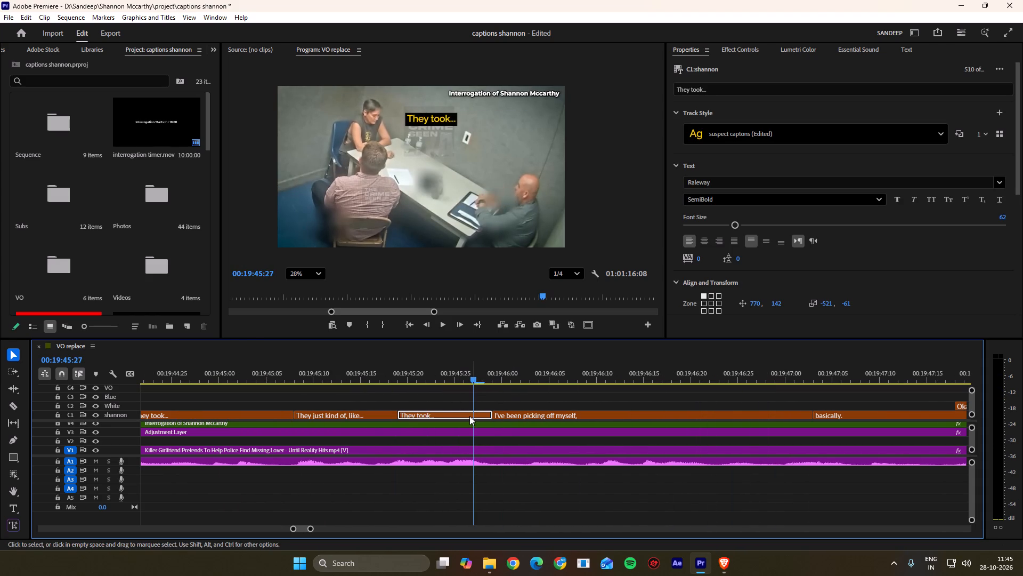
{"action": "key", "text": "Delete"}
Extend the end of the "They just kind of, like..." caption to meet the start of "I've been picking off myself,".
{"action": "left_click_drag", "start_coordinate": [367, 362], "coordinate": [314, 375]}
{"action": "left_click_drag", "start_coordinate": [311, 375], "coordinate": [290, 377]}
{"action": "left_click_drag", "start_coordinate": [400, 416], "coordinate": [507, 420]}
{"action": "key", "text": "space"}
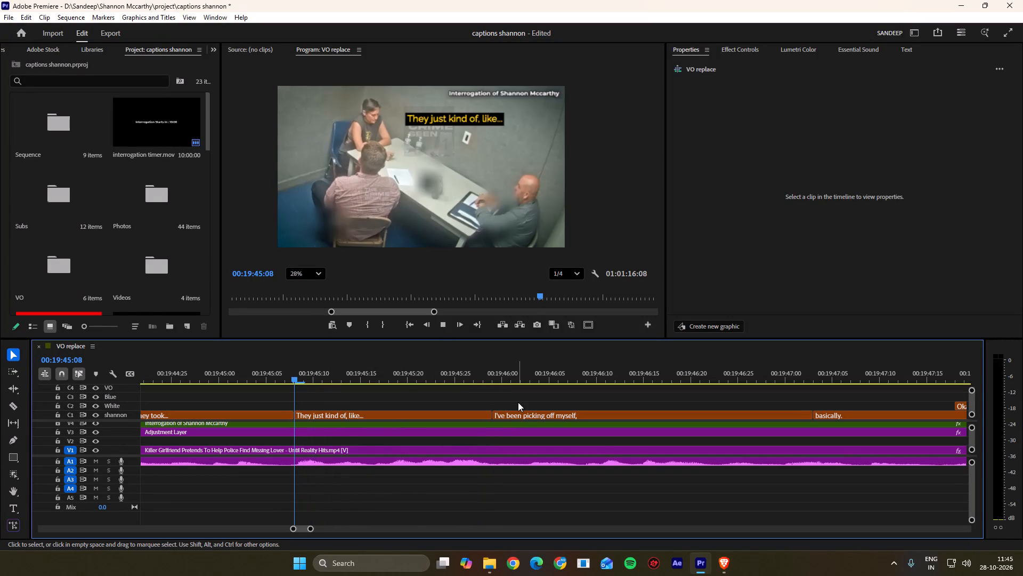
{"action": "left_click", "coordinate": [518, 402]}
{"action": "key", "text": "space"}
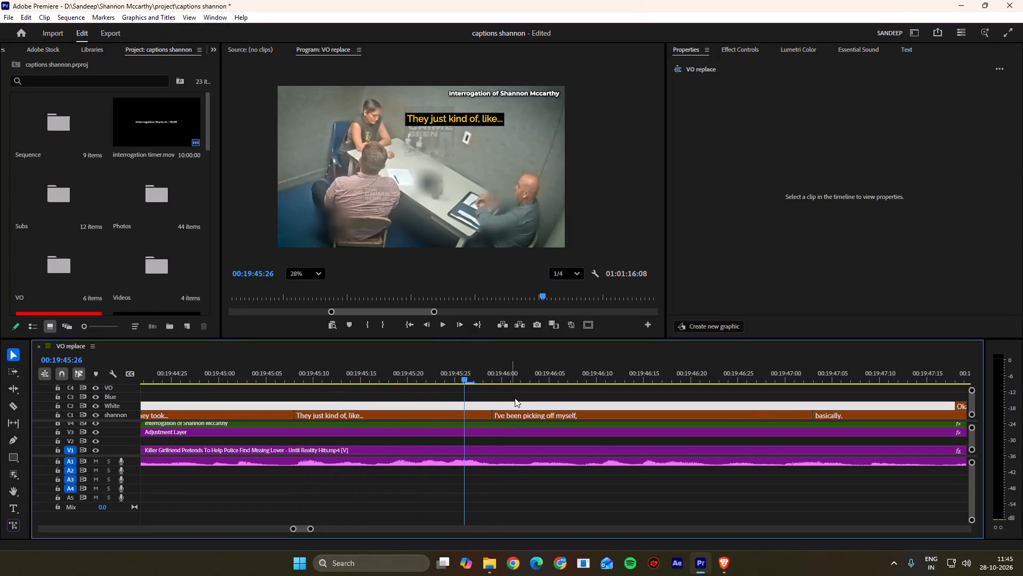
Move the cut between the "They just kind of, like..." and "I've been picking off myself," captions to 00:19:46:02 and replay it.
{"action": "key", "text": "space"}
{"action": "scroll", "coordinate": [491, 424], "scroll_direction": "down", "scroll_amount": 4}
{"action": "key", "text": "space"}
{"action": "left_click_drag", "start_coordinate": [504, 368], "coordinate": [466, 378]}
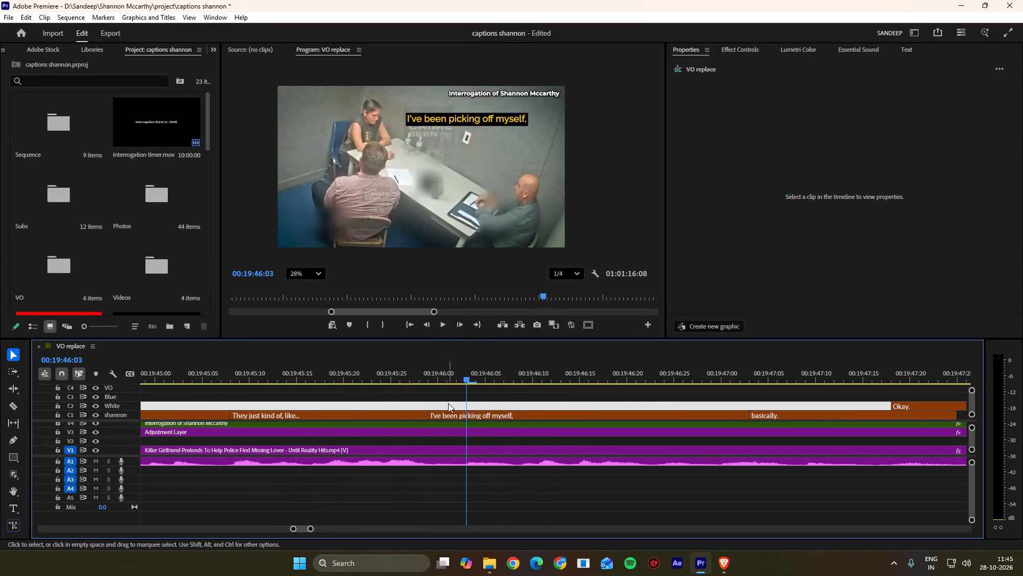
{"action": "left_click_drag", "start_coordinate": [428, 415], "coordinate": [459, 417], "text": "ctrl"}
{"action": "left_click_drag", "start_coordinate": [465, 378], "coordinate": [416, 384]}
{"action": "key", "text": "space"}
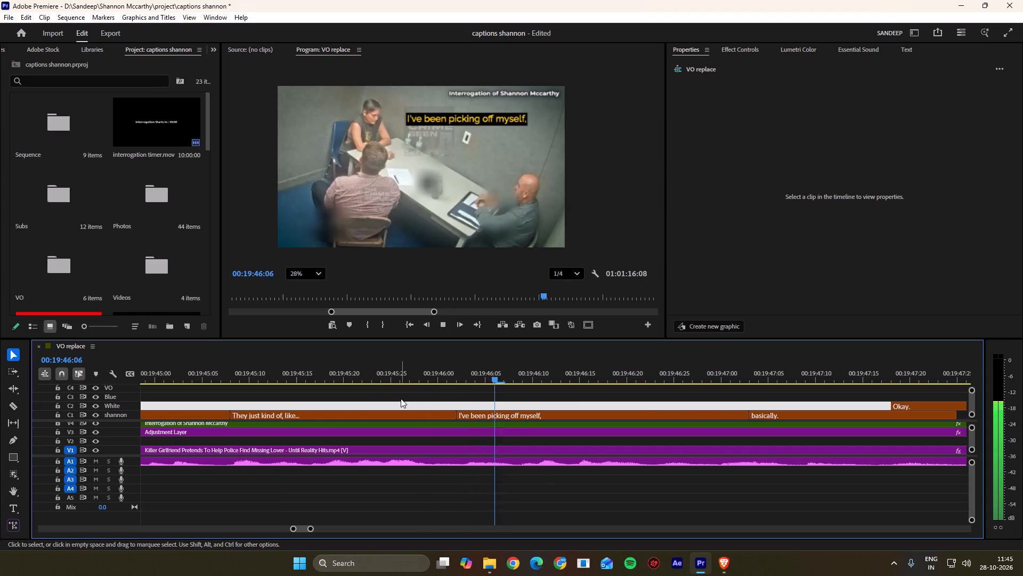
Add "basically." on a second line of the "I've been picking off myself," caption.
{"action": "scroll", "coordinate": [401, 398], "scroll_direction": "down", "scroll_amount": 14, "text": "alt"}
{"action": "key", "text": "space"}
{"action": "left_click", "coordinate": [514, 414]}
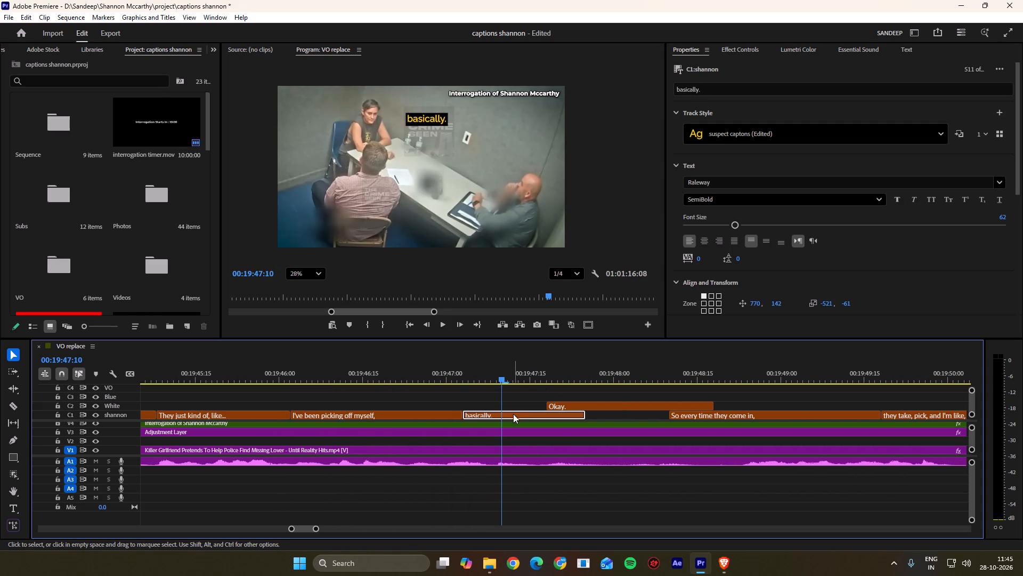
{"action": "left_click_drag", "start_coordinate": [477, 375], "coordinate": [410, 378]}
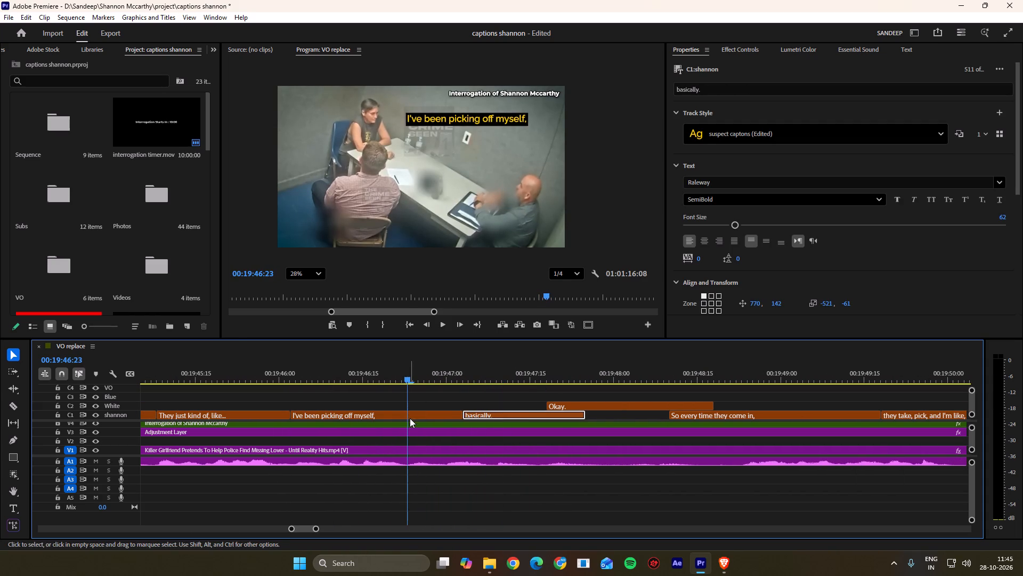
{"action": "left_click", "coordinate": [410, 418]}
{"action": "double_click", "coordinate": [492, 126]}
{"action": "left_click", "coordinate": [528, 117]}
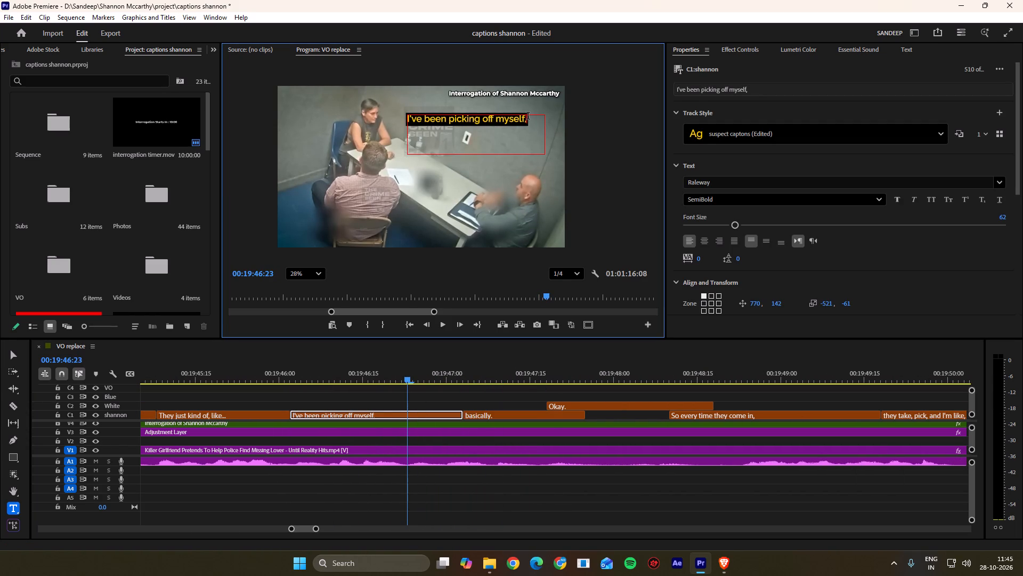
{"action": "key", "text": "Return"}
{"action": "type", "text": "basic"}
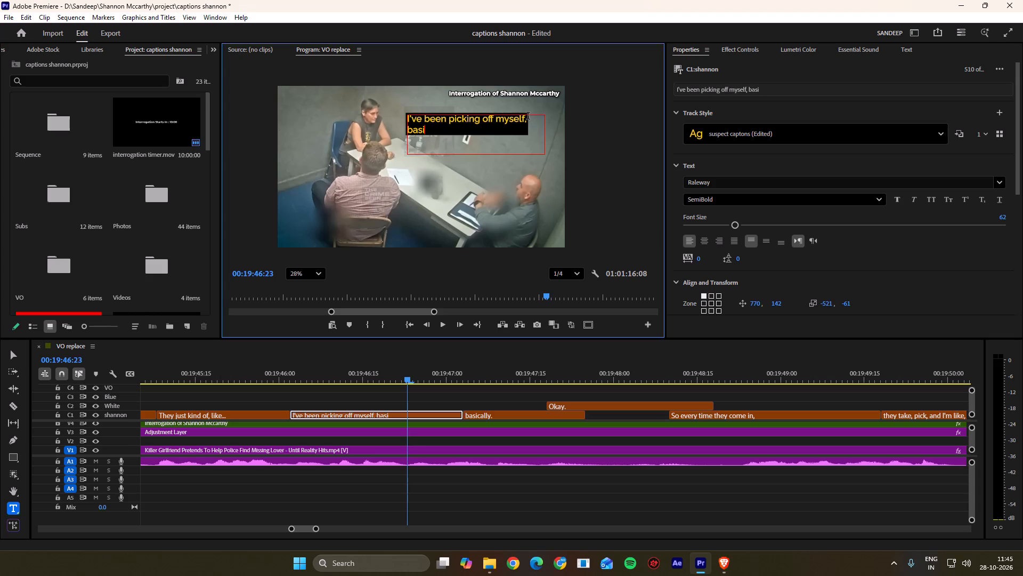
{"action": "type", "text": "ally."}
{"action": "left_click", "coordinate": [581, 140]}
Delete the separate "basically." caption and extend the end of "I've been picking off myself, basically." over its slot.
{"action": "left_click", "coordinate": [506, 418]}
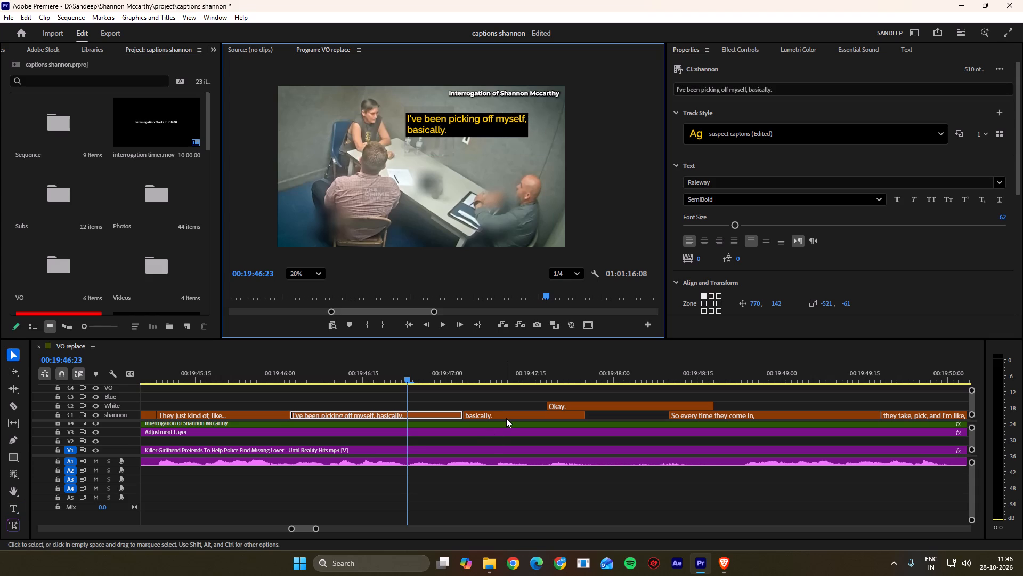
{"action": "key", "text": "Delete"}
{"action": "left_click_drag", "start_coordinate": [463, 415], "coordinate": [567, 417]}
Replay the passage and move the "Okay." caption on the White track so it starts at 00:19:48:04.
{"action": "key", "text": "space"}
{"action": "scroll", "coordinate": [567, 427], "scroll_direction": "down", "scroll_amount": 4}
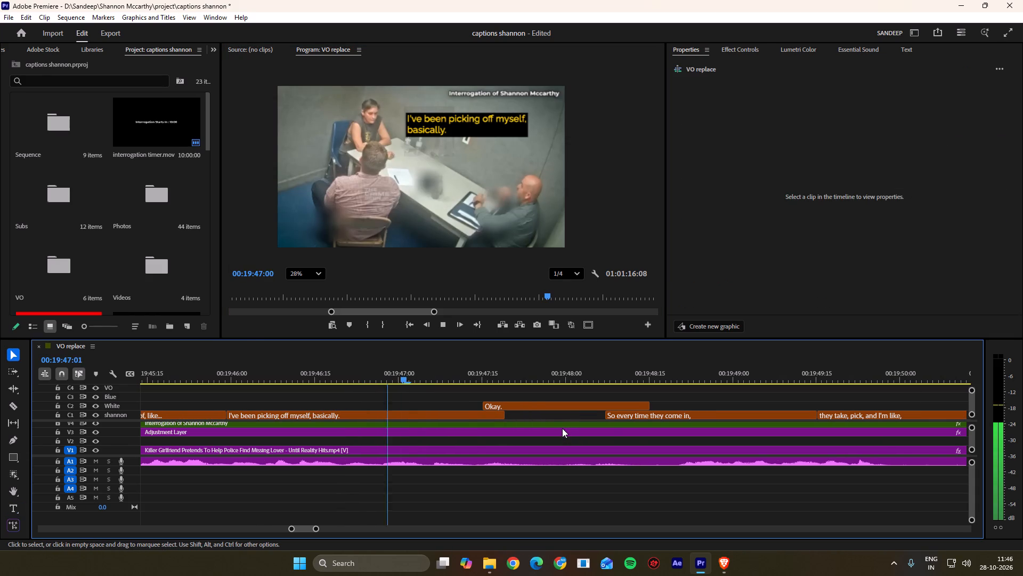
{"action": "scroll", "coordinate": [562, 428], "scroll_direction": "down", "scroll_amount": 6}
{"action": "key", "text": "space"}
{"action": "left_click_drag", "start_coordinate": [523, 367], "coordinate": [506, 373]}
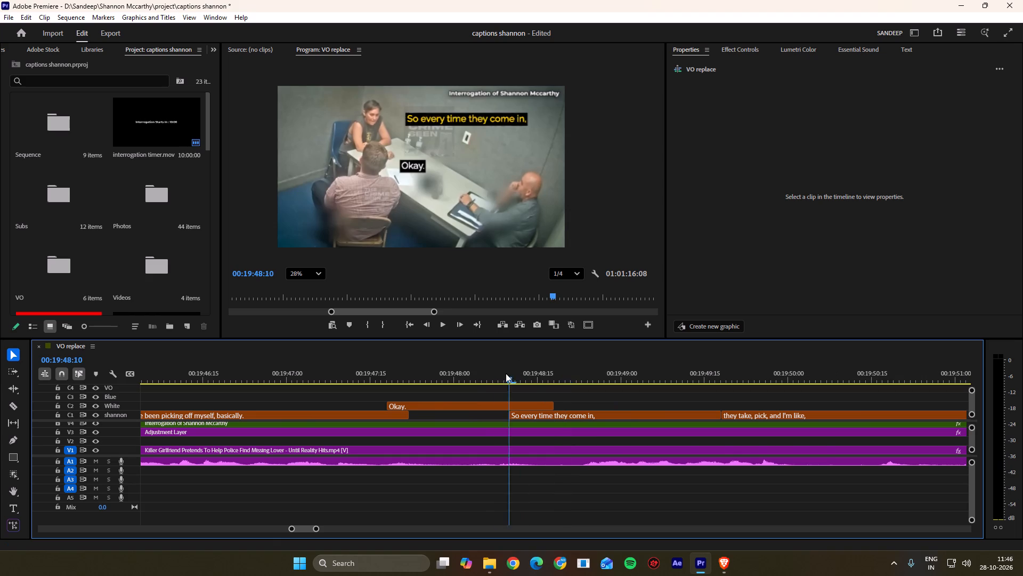
{"action": "left_click_drag", "start_coordinate": [506, 373], "coordinate": [477, 382]}
{"action": "left_click_drag", "start_coordinate": [460, 407], "coordinate": [539, 407]}
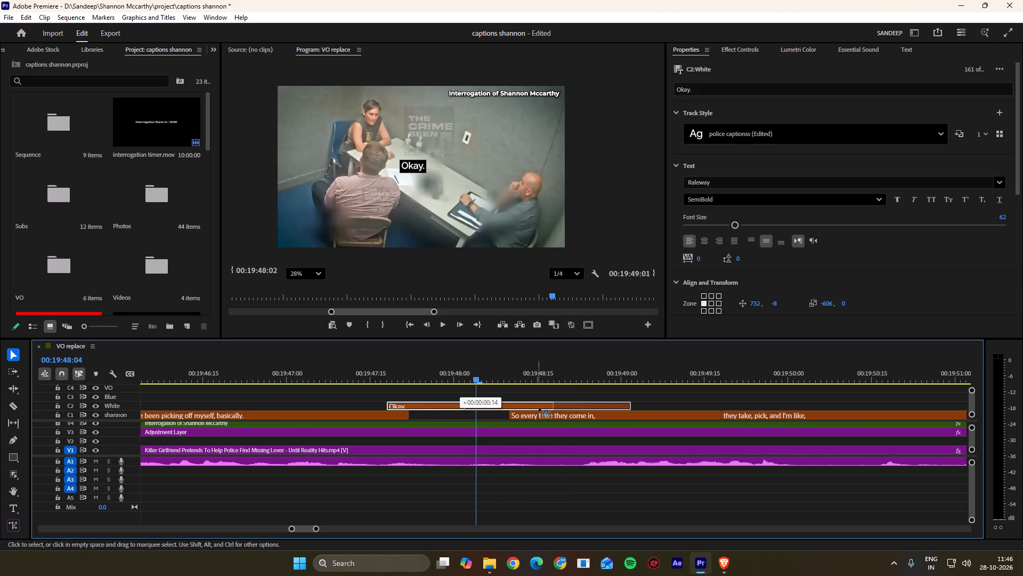
{"action": "left_click_drag", "start_coordinate": [539, 407], "coordinate": [549, 406]}
{"action": "left_click", "coordinate": [544, 399]}
Extend the end of "I've been picking off myself, basically." to about 00:19:48:01 and shorten "Okay." to end at about 00:19:48:25.
{"action": "left_click_drag", "start_coordinate": [404, 417], "coordinate": [454, 418]}
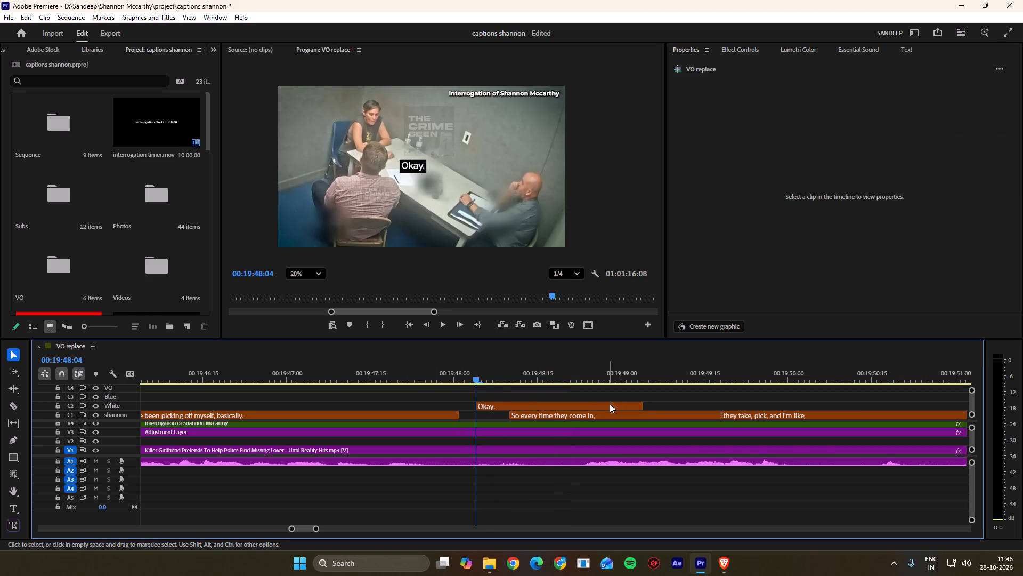
{"action": "left_click_drag", "start_coordinate": [637, 404], "coordinate": [587, 405]}
Move the start of the "So every time they come in," caption to where the speech begins at 00:19:48:24.
{"action": "key", "text": "space"}
{"action": "scroll", "coordinate": [558, 404], "scroll_direction": "down", "scroll_amount": 9}
{"action": "key", "text": "space"}
{"action": "left_click_drag", "start_coordinate": [465, 379], "coordinate": [441, 384]}
{"action": "left_click_drag", "start_coordinate": [369, 415], "coordinate": [446, 419]}
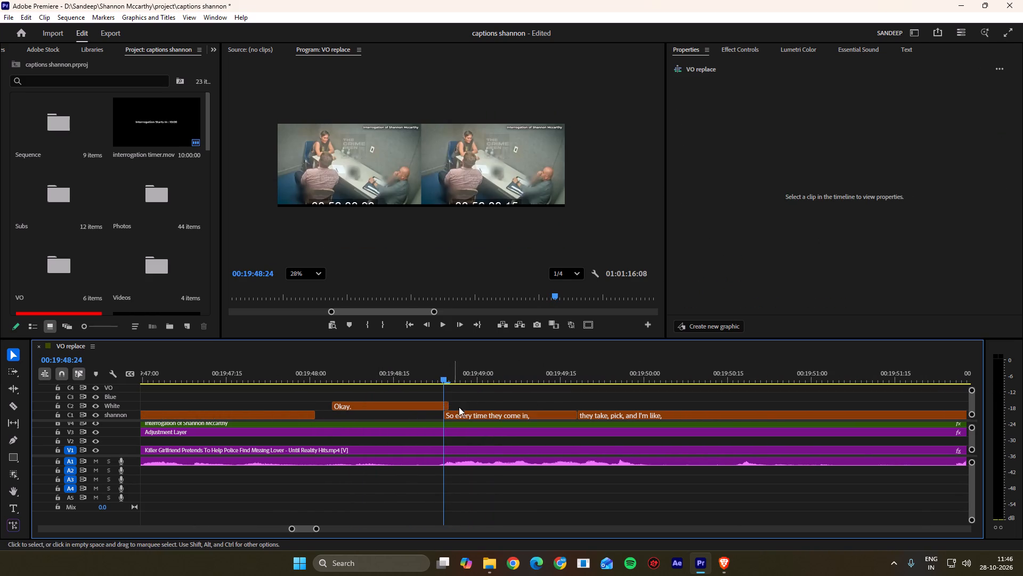
Trim the end of the "Okay." caption to 00:19:48:24 and save the project.
{"action": "left_click", "coordinate": [460, 406]}
{"action": "left_click", "coordinate": [453, 405]}
{"action": "left_click", "coordinate": [458, 398]}
{"action": "key", "text": "ctrl+s"}
{"action": "left_click", "coordinate": [463, 399]}
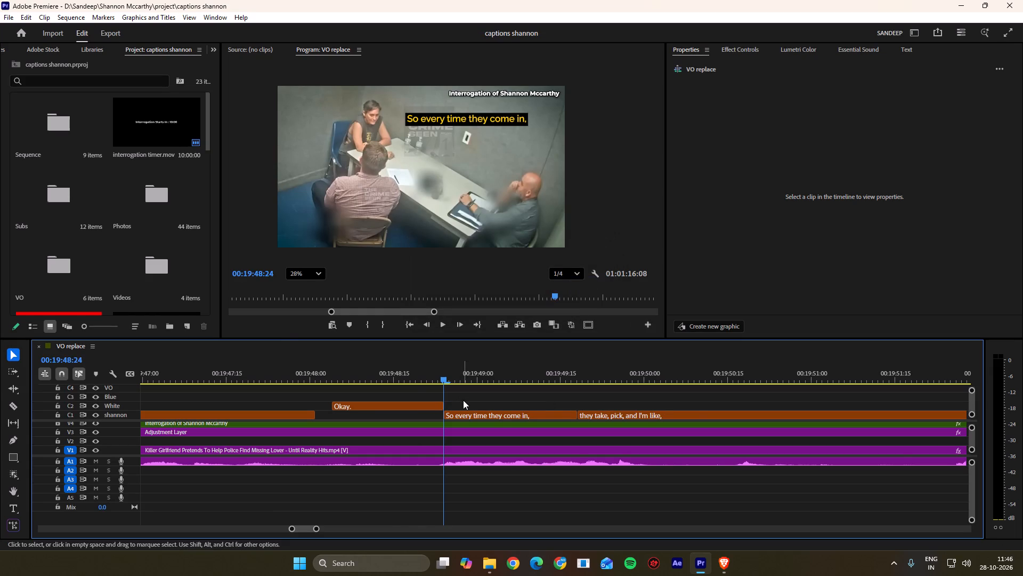
Check the timing of "So every time they come in," and the start of "they take, pick, and I'm like," against the speech.
{"action": "key", "text": "space"}
{"action": "scroll", "coordinate": [464, 403], "scroll_direction": "down", "scroll_amount": 9}
{"action": "key", "text": "space"}
{"action": "scroll", "coordinate": [446, 414], "scroll_direction": "up", "scroll_amount": 4, "text": "alt"}
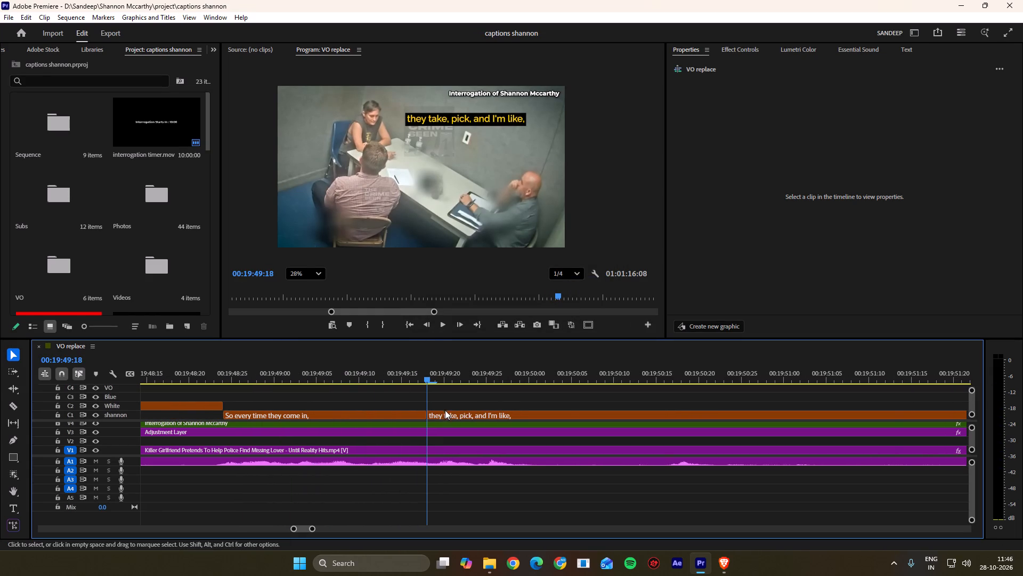
{"action": "scroll", "coordinate": [444, 406], "scroll_direction": "up", "scroll_amount": 4}
{"action": "scroll", "coordinate": [449, 407], "scroll_direction": "down", "scroll_amount": 4, "text": "alt"}
{"action": "left_click_drag", "start_coordinate": [385, 377], "coordinate": [338, 377]}
{"action": "key", "text": "space"}
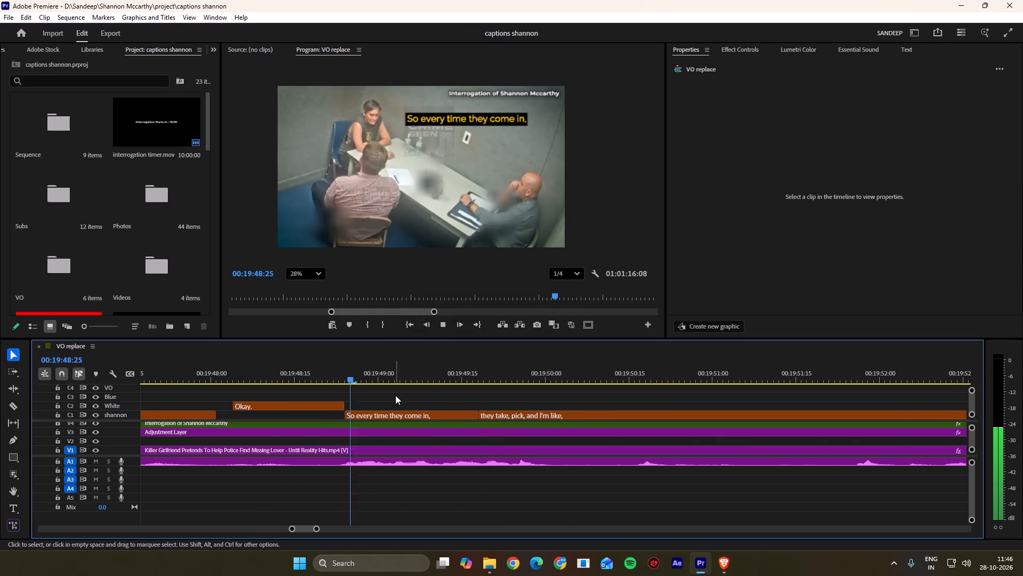
{"action": "scroll", "coordinate": [395, 395], "scroll_direction": "down", "scroll_amount": 4}
{"action": "key", "text": "space"}
{"action": "key", "text": "space"}
{"action": "key", "text": "space"}
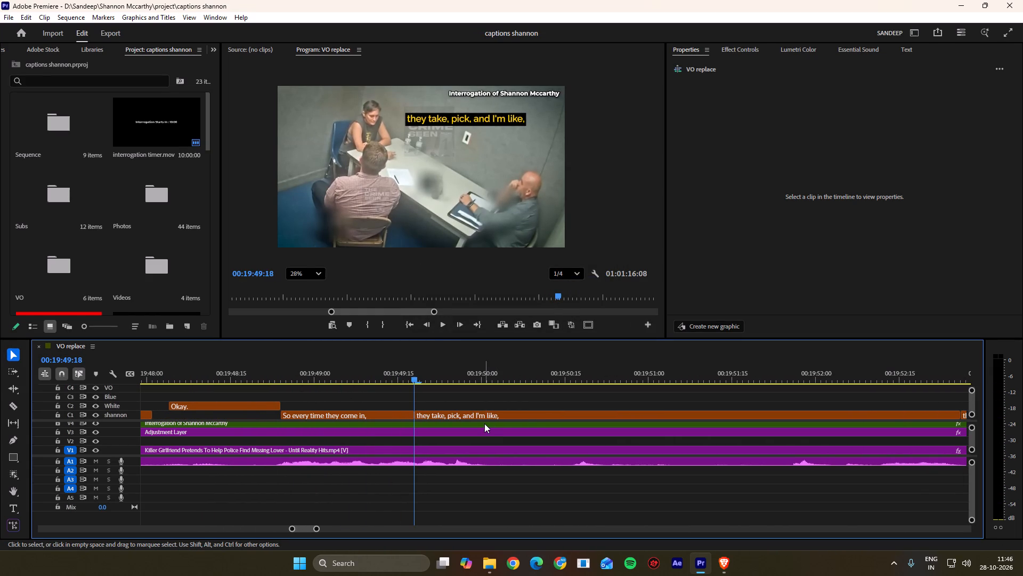
Replay the "they take, pick, and I'm like," passage repeatedly to check the caption's wording against the speech.
{"action": "key", "text": "space"}
{"action": "scroll", "coordinate": [441, 413], "scroll_direction": "down", "scroll_amount": 10, "text": "alt"}
{"action": "key", "text": "space"}
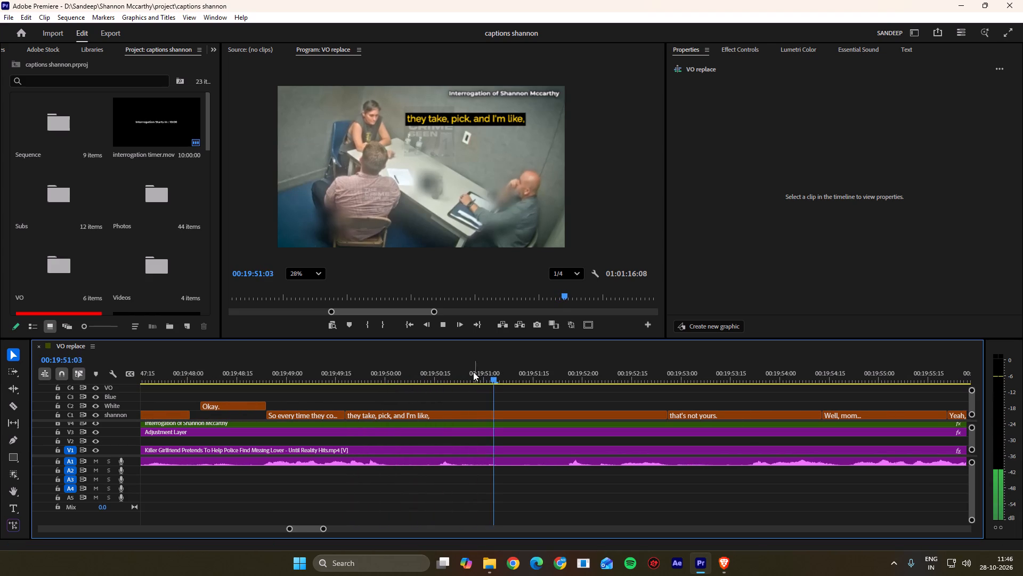
{"action": "left_click_drag", "start_coordinate": [448, 364], "coordinate": [310, 380]}
{"action": "key", "text": "space"}
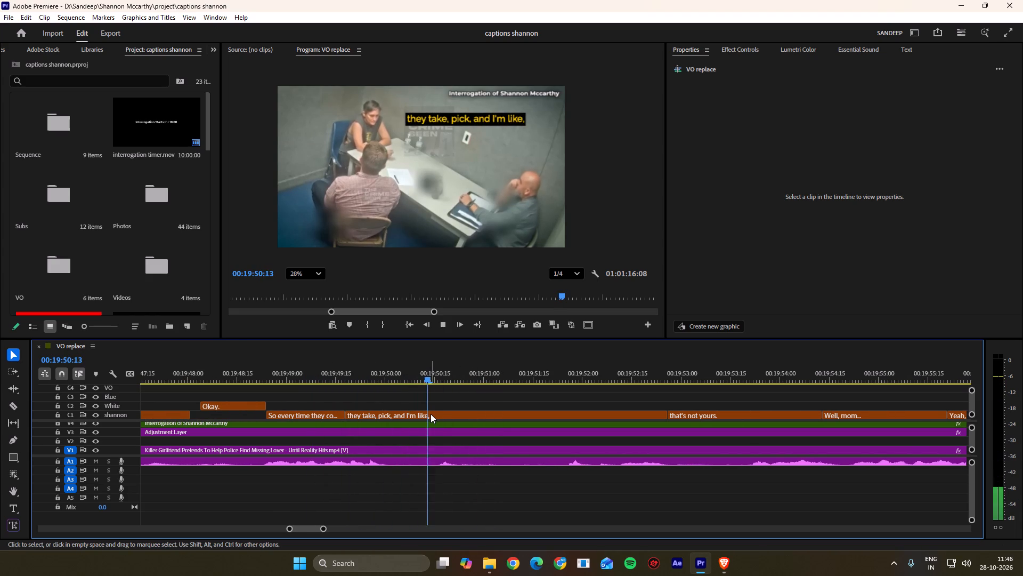
{"action": "key", "text": "space"}
{"action": "key", "text": "space"}
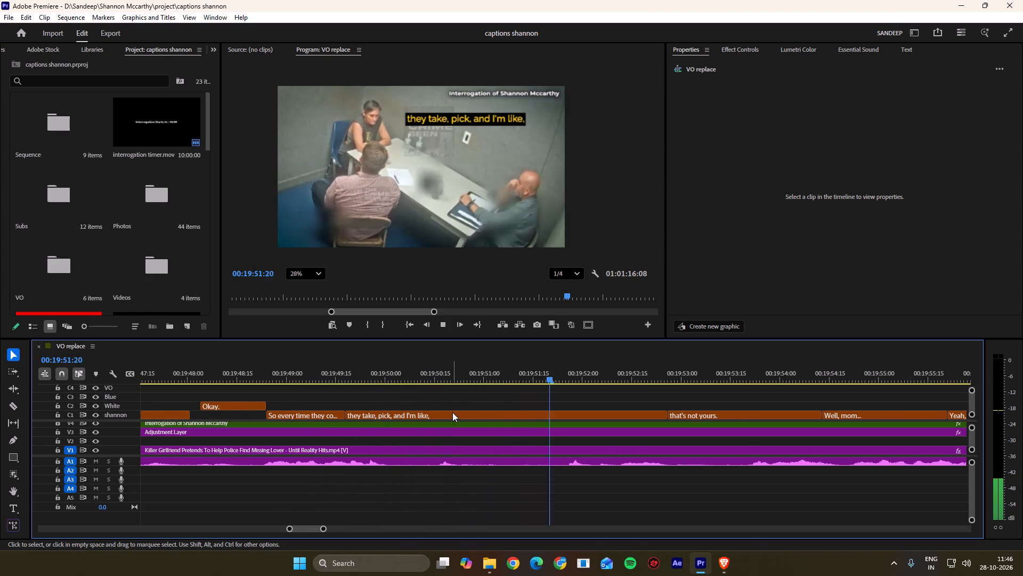
{"action": "key", "text": "space"}
{"action": "left_click_drag", "start_coordinate": [431, 371], "coordinate": [293, 378]}
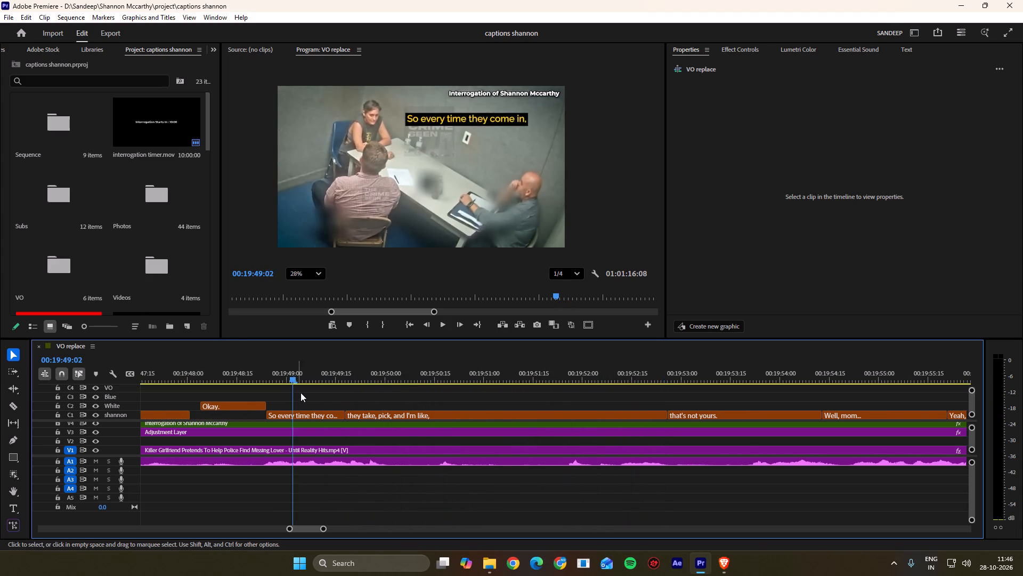
{"action": "key", "text": "space"}
{"action": "scroll", "coordinate": [371, 418], "scroll_direction": "up", "scroll_amount": 4, "text": "alt"}
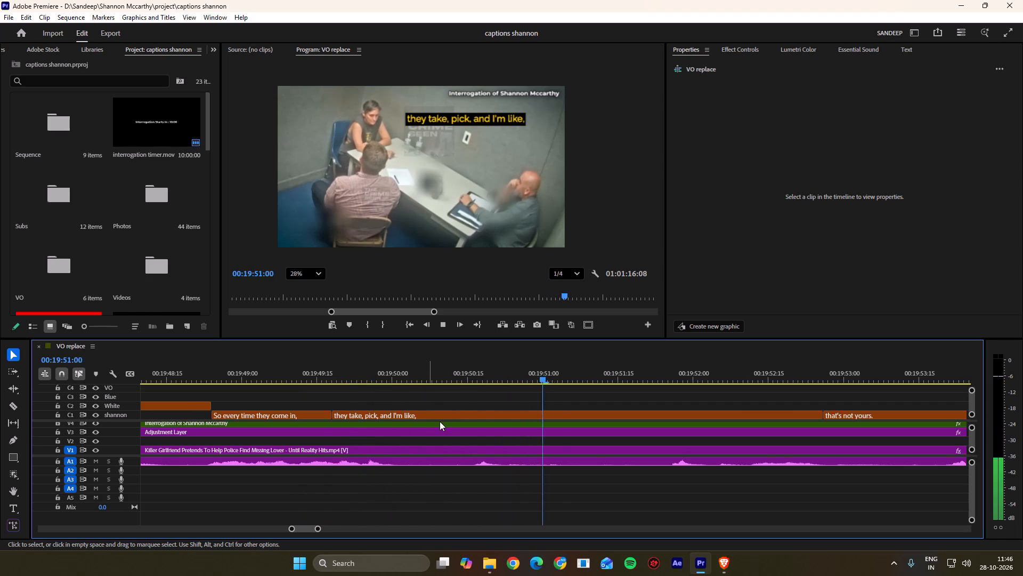
{"action": "key", "text": "space"}
{"action": "left_click_drag", "start_coordinate": [399, 378], "coordinate": [269, 383]}
{"action": "key", "text": "space"}
{"action": "key", "text": "space"}
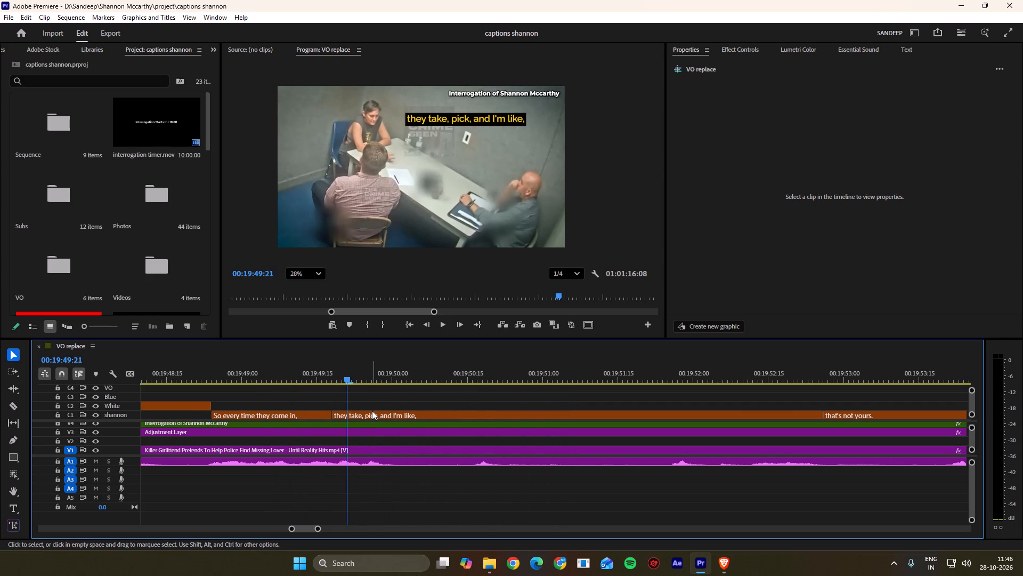
{"action": "left_click", "coordinate": [379, 415]}
{"action": "key", "text": "space"}
{"action": "key", "text": "space"}
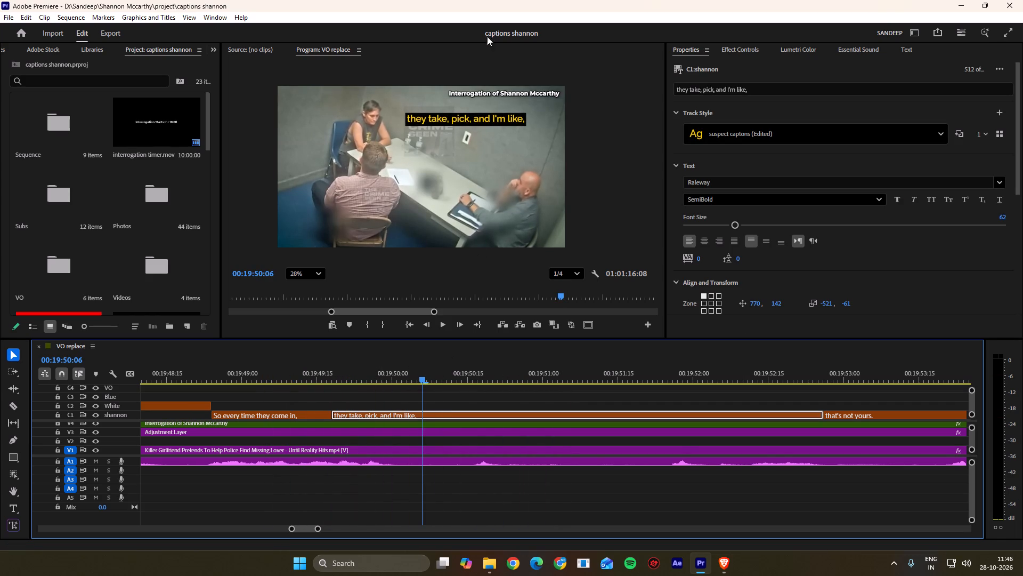
{"action": "left_click", "coordinate": [454, 122]}
{"action": "left_click_drag", "start_coordinate": [364, 364], "coordinate": [289, 369]}
{"action": "key", "text": "space"}
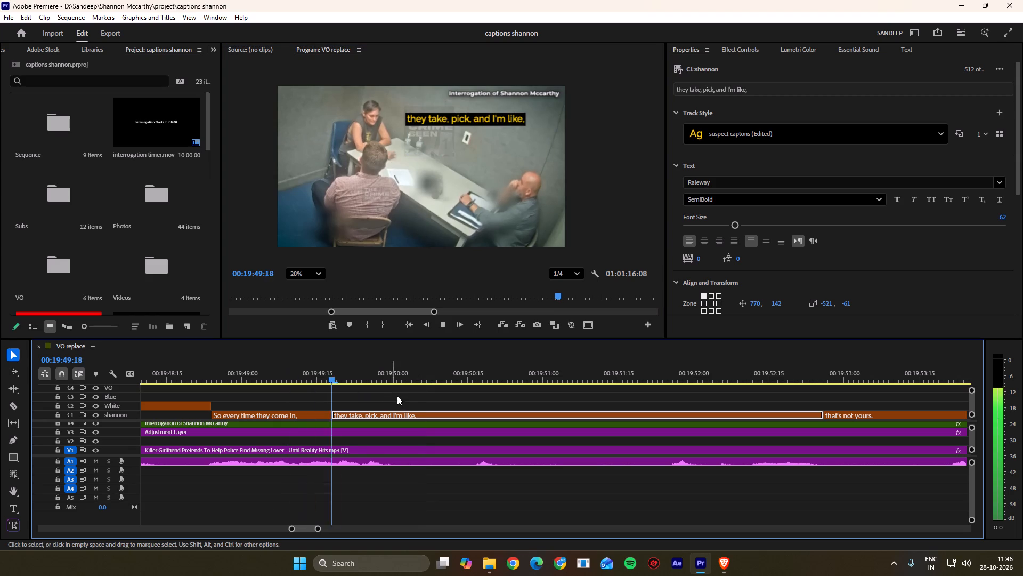
{"action": "key", "text": "space"}
{"action": "key", "text": "space"}
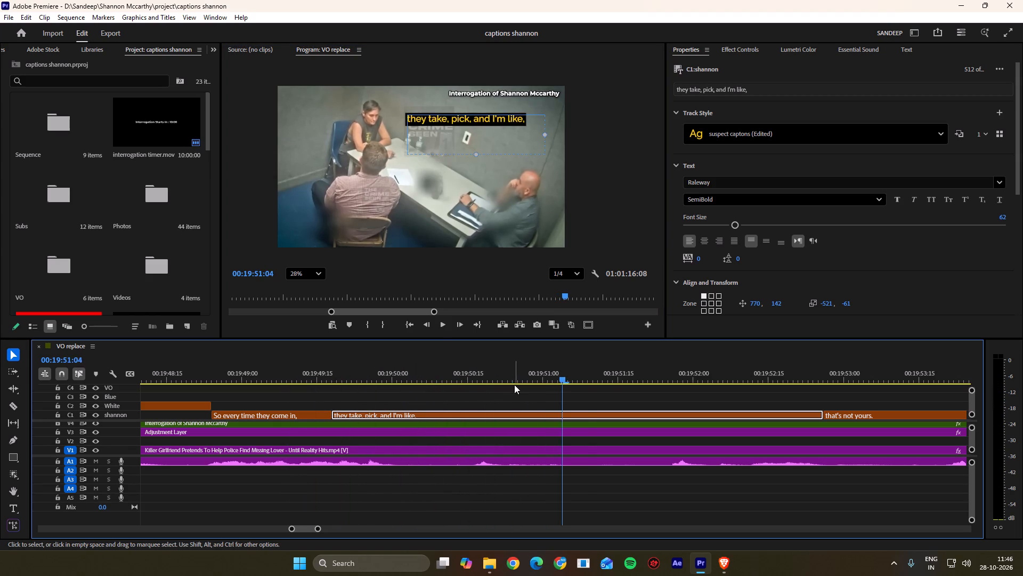
{"action": "key", "text": "space"}
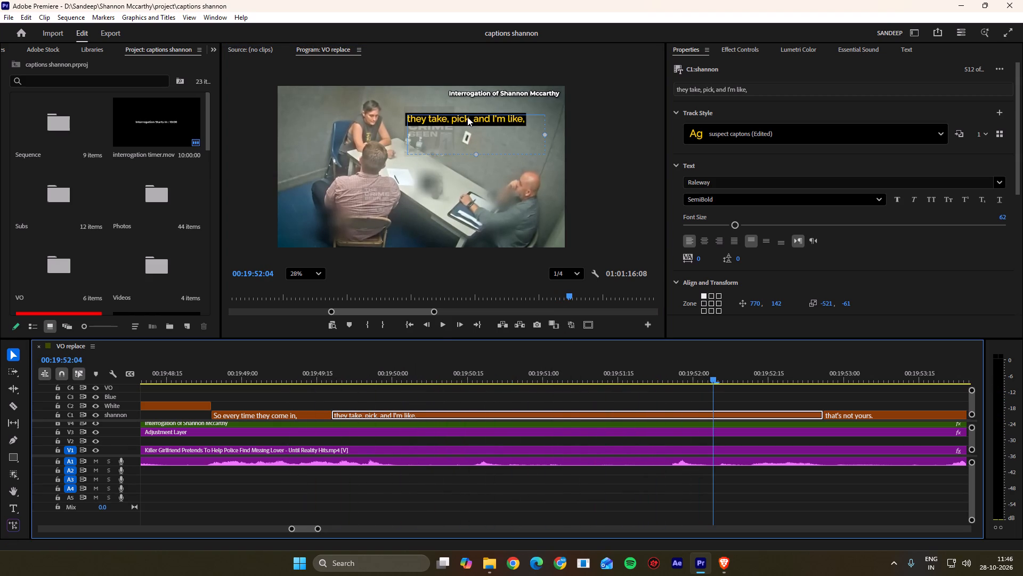
Change the "they take, pick, and I'm like," caption text to "they take, pick-pick and I'm like,".
{"action": "double_click", "coordinate": [467, 117]}
{"action": "left_click", "coordinate": [468, 121]}
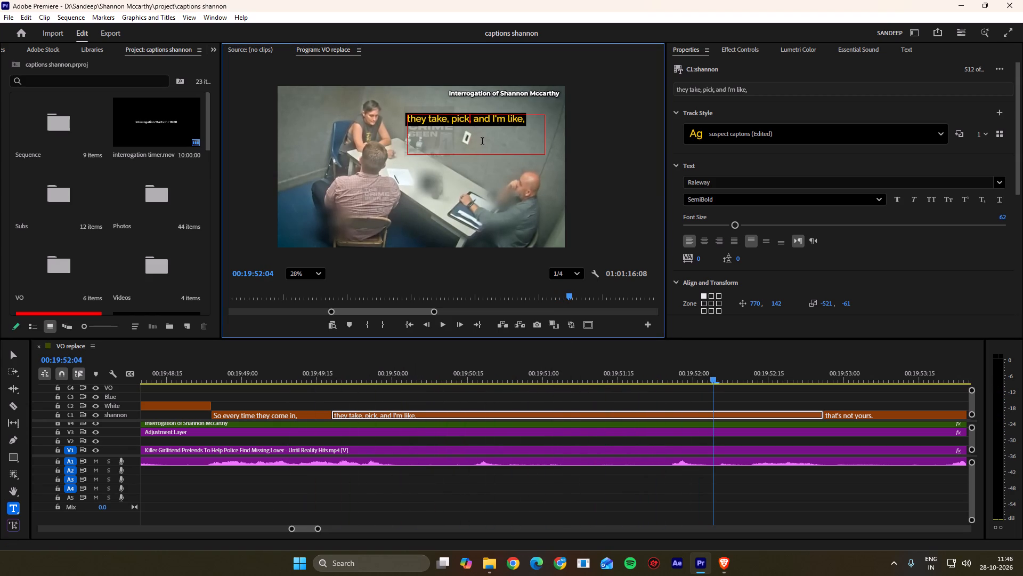
{"action": "key", "text": "Right"}
{"action": "key", "text": "BackSpace"}
{"action": "type", "text": "-pivk"}
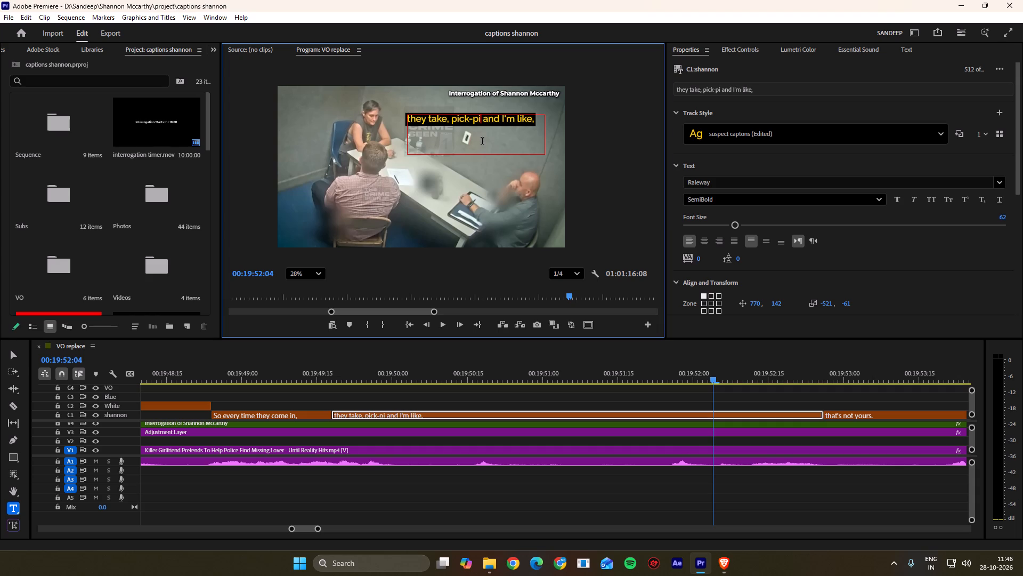
{"action": "key", "text": "BackSpace"}
{"action": "key", "text": "BackSpace"}
{"action": "type", "text": "ck"}
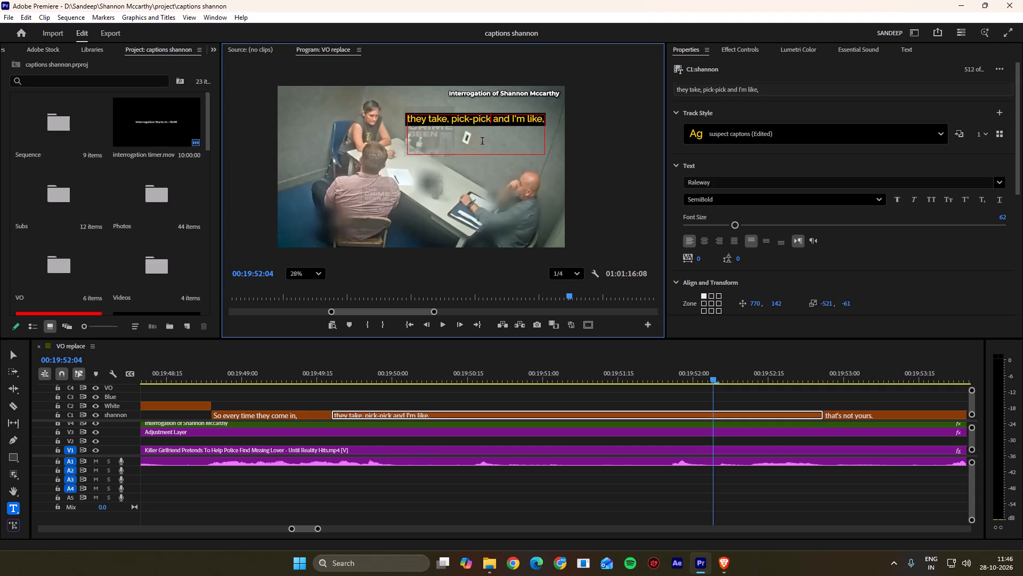
{"action": "left_click", "coordinate": [593, 158]}
Split the "they take, pick-pick and I'm like," caption at 00:19:52:11, where the second phrase is spoken.
{"action": "key", "text": "space"}
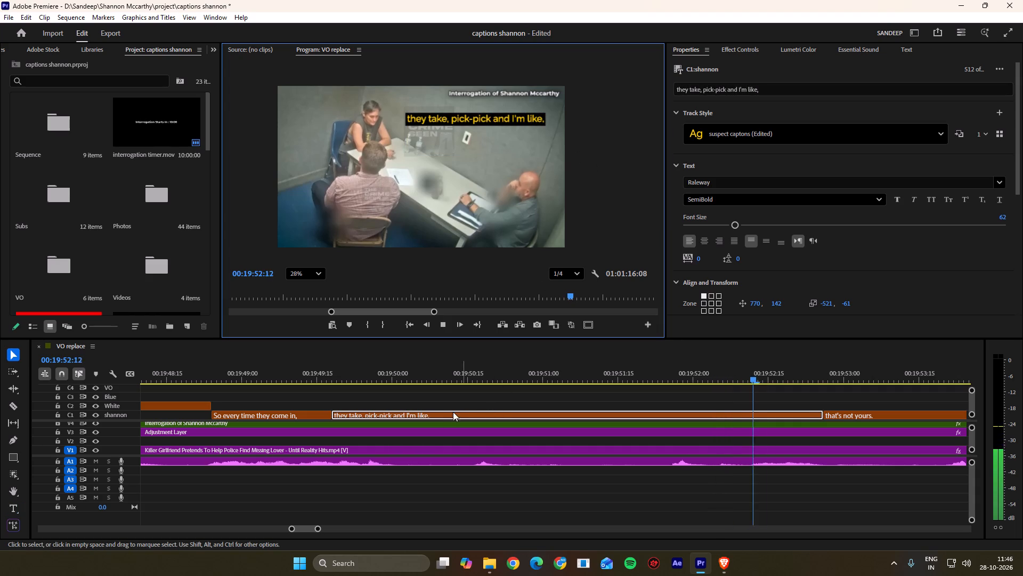
{"action": "scroll", "coordinate": [440, 417], "scroll_direction": "down", "scroll_amount": 14}
{"action": "key", "text": "space"}
{"action": "left_click_drag", "start_coordinate": [563, 367], "coordinate": [442, 377]}
{"action": "key", "text": "space"}
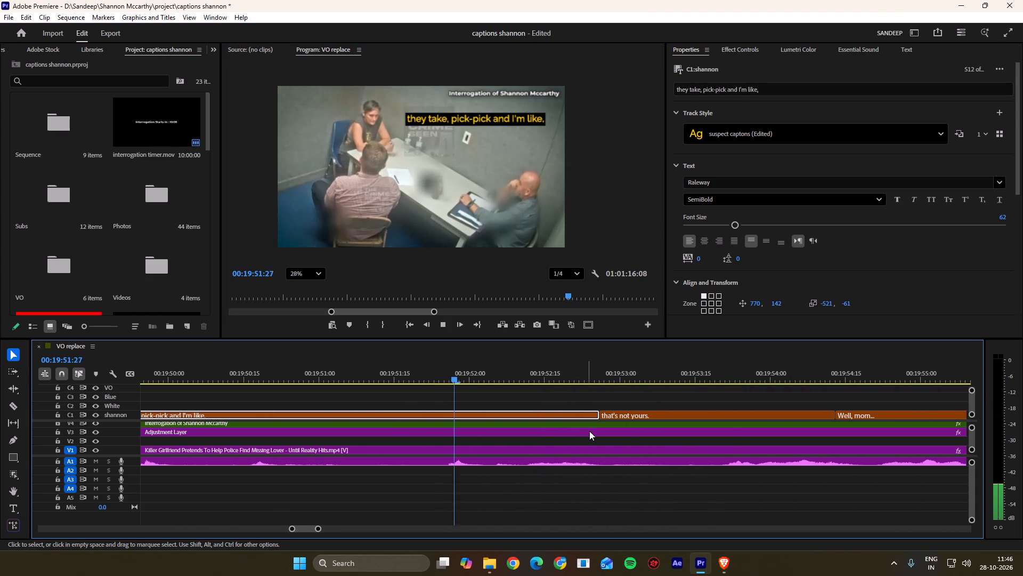
{"action": "key", "text": "space"}
{"action": "left_click_drag", "start_coordinate": [535, 377], "coordinate": [525, 378]}
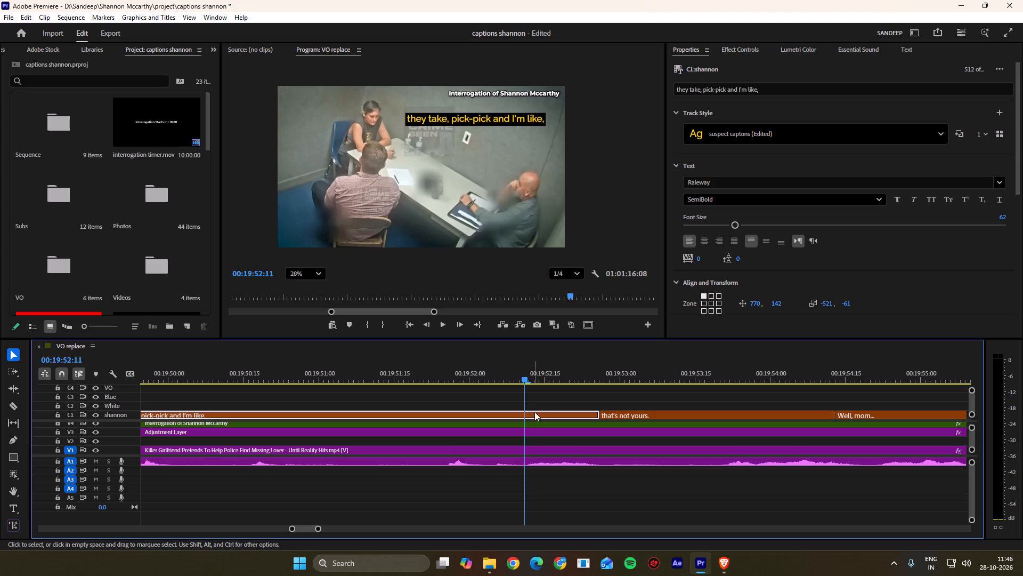
{"action": "left_click", "coordinate": [535, 414]}
{"action": "key", "text": "k"}
Reduce the text of the second part of the split caption to "and I'm like,".
{"action": "left_click", "coordinate": [535, 414]}
{"action": "key", "text": "space"}
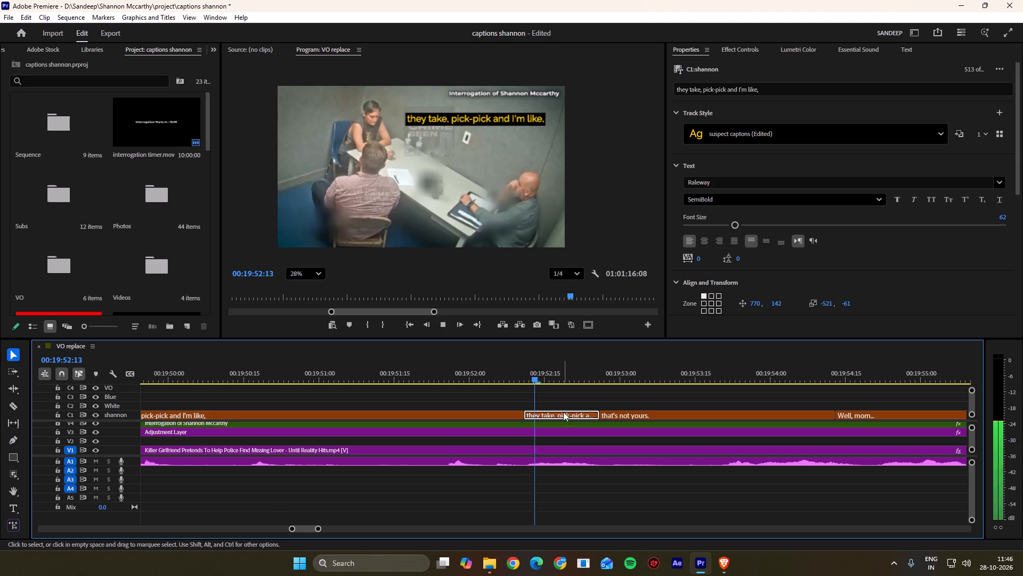
{"action": "key", "text": "space"}
{"action": "double_click", "coordinate": [515, 122]}
{"action": "left_click", "coordinate": [492, 122]}
{"action": "key", "text": "BackSpace"}
{"action": "key", "text": "BackSpace"}
{"action": "key", "text": "BackSpace"}
{"action": "key", "text": "BackSpace"}
{"action": "key", "text": "BackSpace"}
{"action": "key", "text": "BackSpace"}
{"action": "key", "text": "BackSpace"}
{"action": "key", "text": "BackSpace"}
{"action": "key", "text": "BackSpace"}
{"action": "key", "text": "BackSpace"}
{"action": "key", "text": "BackSpace"}
{"action": "key", "text": "BackSpace"}
{"action": "key", "text": "BackSpace"}
{"action": "key", "text": "BackSpace"}
{"action": "key", "text": "BackSpace"}
{"action": "key", "text": "BackSpace"}
{"action": "key", "text": "BackSpace"}
{"action": "key", "text": "BackSpace"}
{"action": "key", "text": "BackSpace"}
{"action": "key", "text": "BackSpace"}
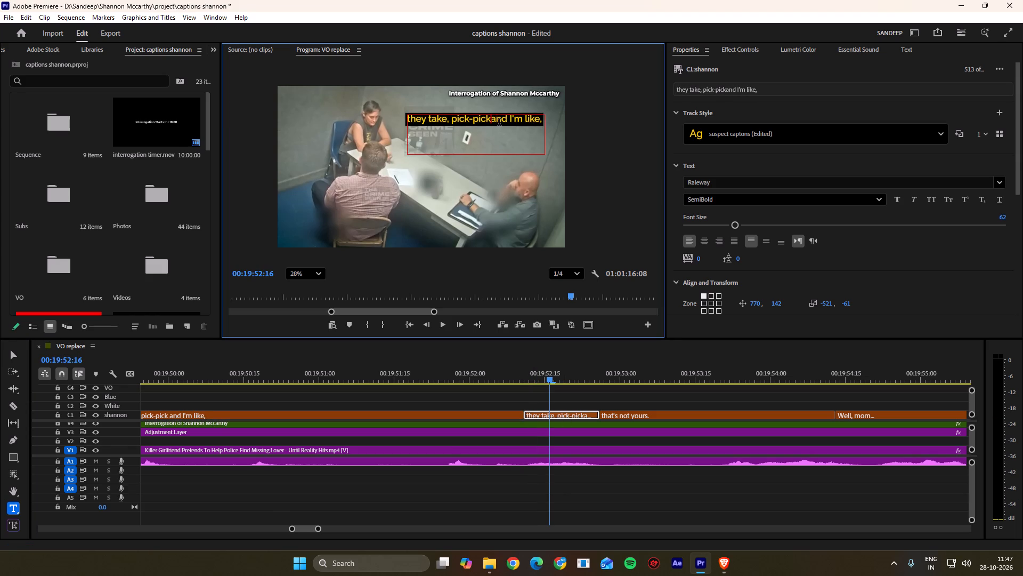
{"action": "left_click", "coordinate": [602, 201]}
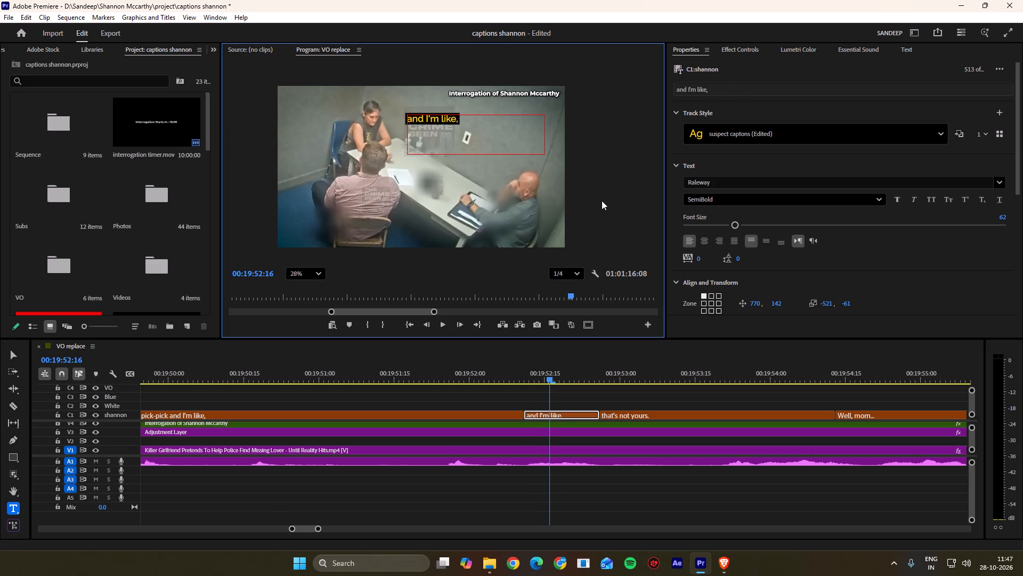
Remove "and I'm like," from the first part of the split caption, leaving "they take, pick-pick".
{"action": "left_click_drag", "start_coordinate": [431, 366], "coordinate": [374, 371]}
{"action": "left_click", "coordinate": [366, 409]}
{"action": "left_click", "coordinate": [367, 412]}
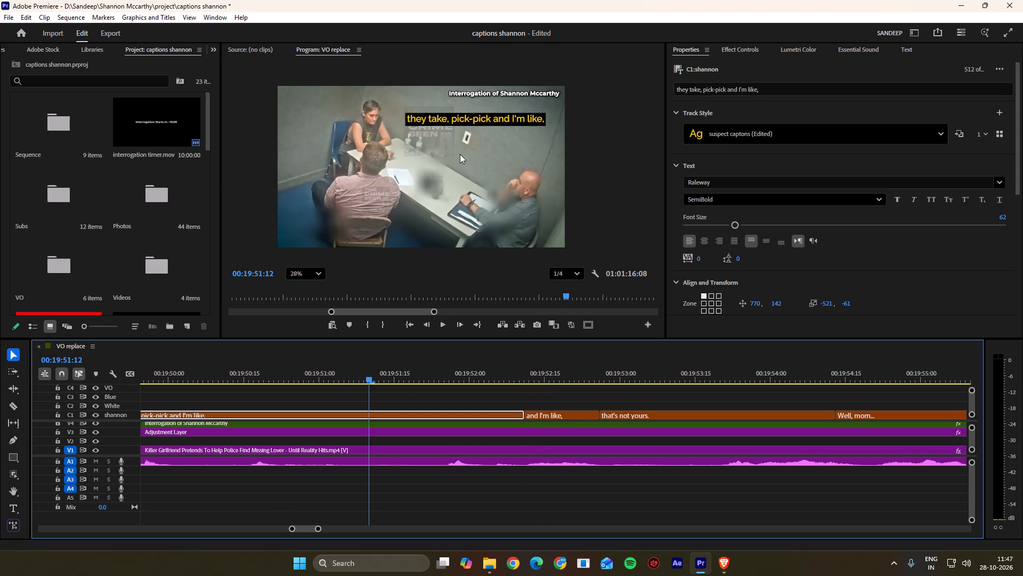
{"action": "double_click", "coordinate": [503, 118]}
{"action": "left_click_drag", "start_coordinate": [492, 119], "coordinate": [619, 133]}
{"action": "key", "text": "BackSpace"}
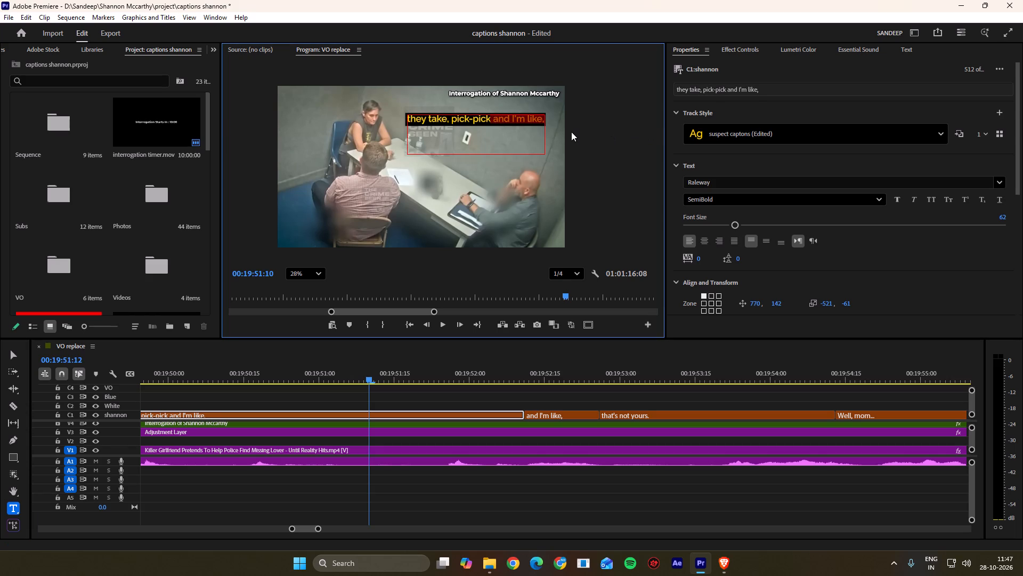
Move the cut between the "and I'm like," and "that's not yours." captions to 00:19:53:21, where the second phrase is spoken.
{"action": "left_click", "coordinate": [572, 132]}
{"action": "key", "text": "space"}
{"action": "scroll", "coordinate": [476, 460], "scroll_direction": "down", "scroll_amount": 9}
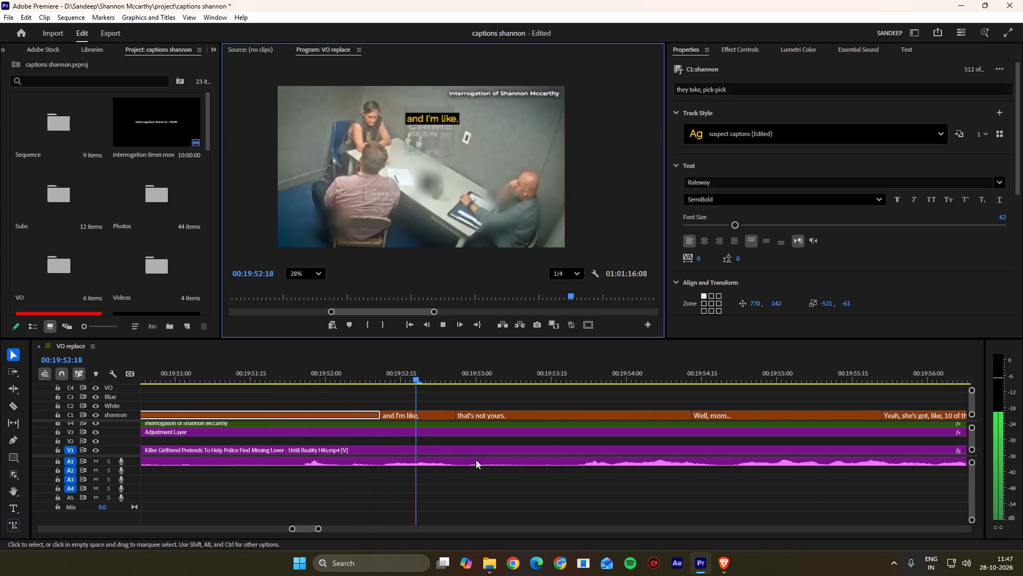
{"action": "scroll", "coordinate": [476, 460], "scroll_direction": "down", "scroll_amount": 5}
{"action": "left_click_drag", "start_coordinate": [541, 381], "coordinate": [503, 386]}
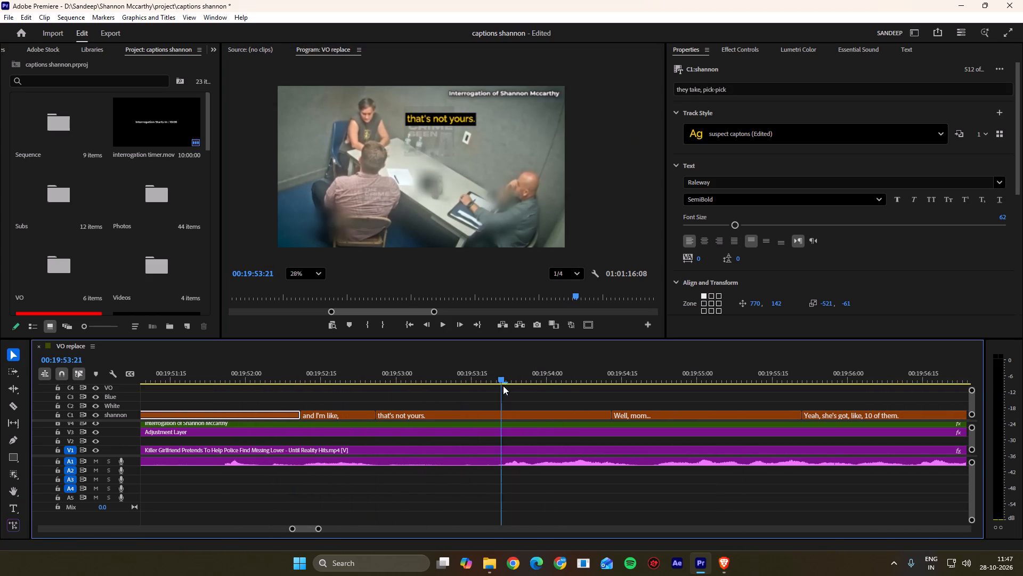
{"action": "left_click_drag", "start_coordinate": [503, 386], "coordinate": [500, 386]}
{"action": "left_click_drag", "start_coordinate": [375, 416], "coordinate": [500, 422], "text": "ctrl"}
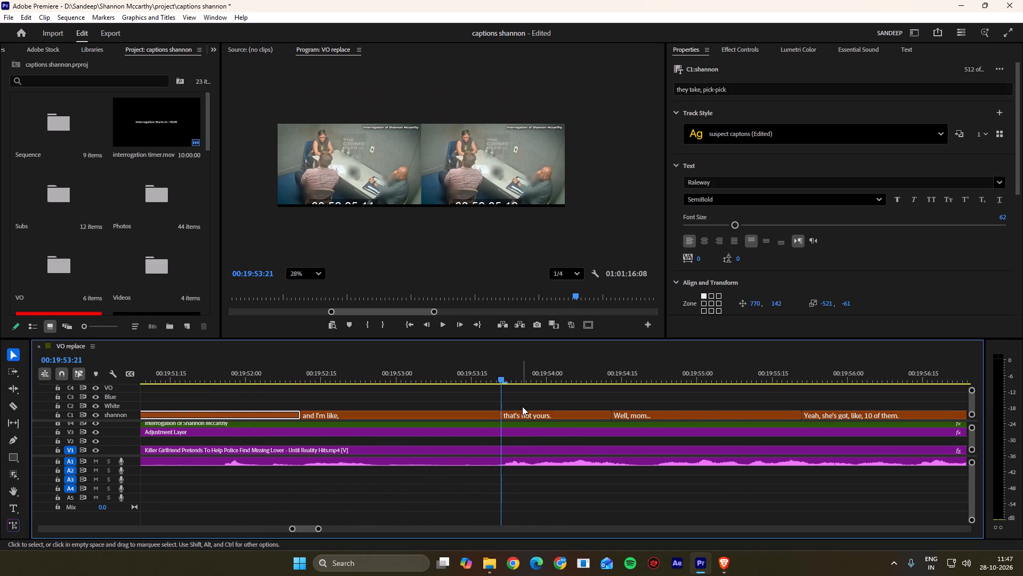
{"action": "left_click", "coordinate": [522, 406]}
Capitalise the "that's not yours." caption and enclose it in double quotation marks, so it reads "That's not yours.".
{"action": "scroll", "coordinate": [504, 421], "scroll_direction": "down", "scroll_amount": 8, "text": "alt"}
{"action": "left_click_drag", "start_coordinate": [408, 371], "coordinate": [350, 372]}
{"action": "key", "text": "space"}
{"action": "scroll", "coordinate": [326, 398], "scroll_direction": "down", "scroll_amount": 5}
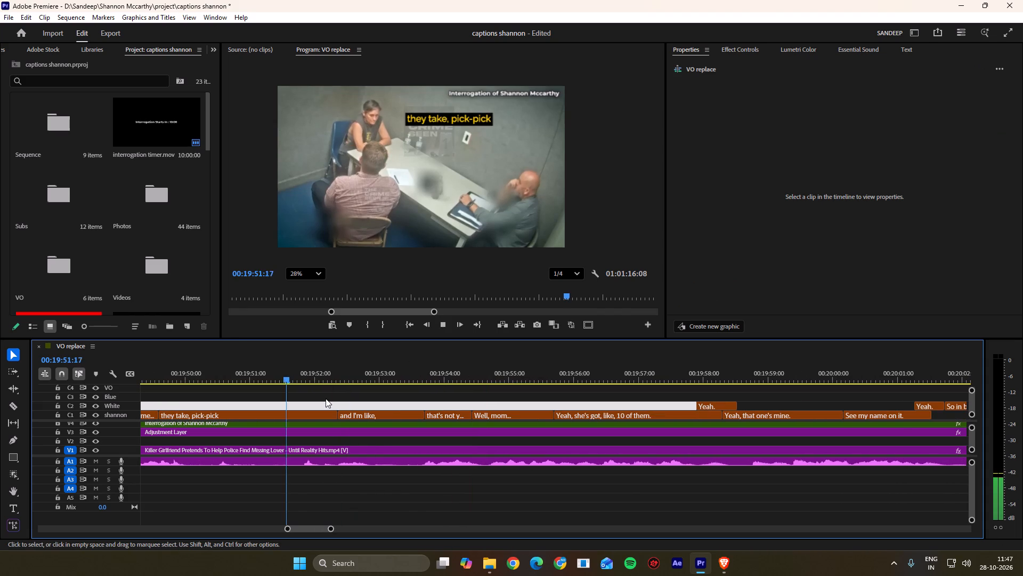
{"action": "scroll", "coordinate": [331, 431], "scroll_direction": "up", "scroll_amount": 4, "text": "alt"}
{"action": "key", "text": "space"}
{"action": "scroll", "coordinate": [366, 430], "scroll_direction": "down", "scroll_amount": 4}
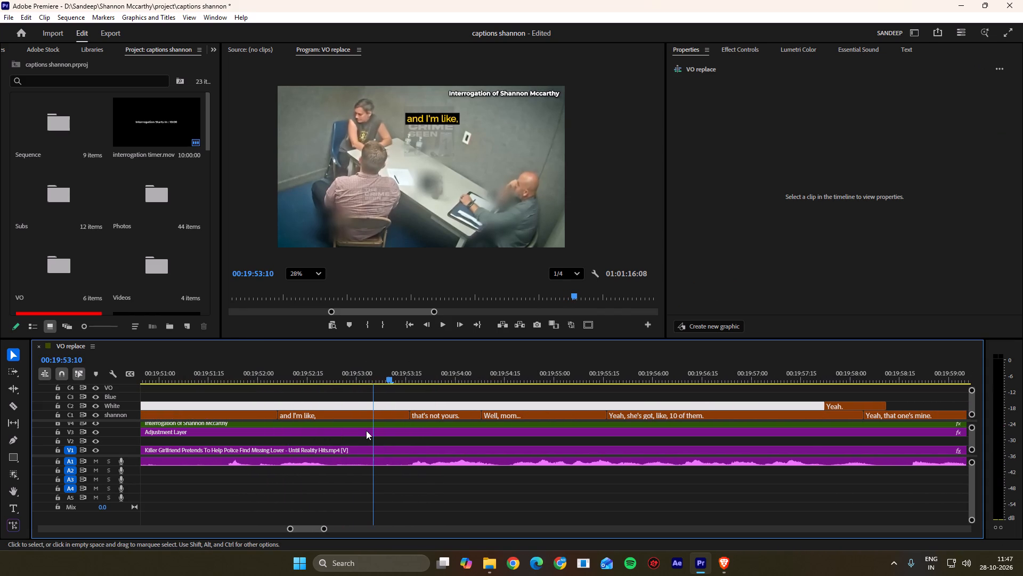
{"action": "left_click", "coordinate": [443, 417]}
{"action": "key", "text": "space"}
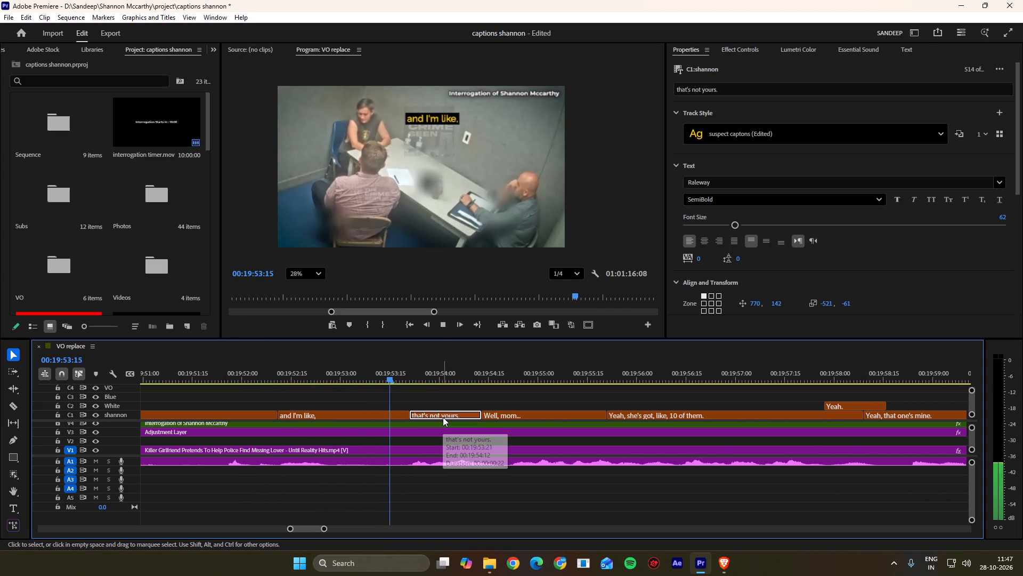
{"action": "key", "text": "space"}
{"action": "left_click", "coordinate": [443, 417]}
{"action": "double_click", "coordinate": [453, 122]}
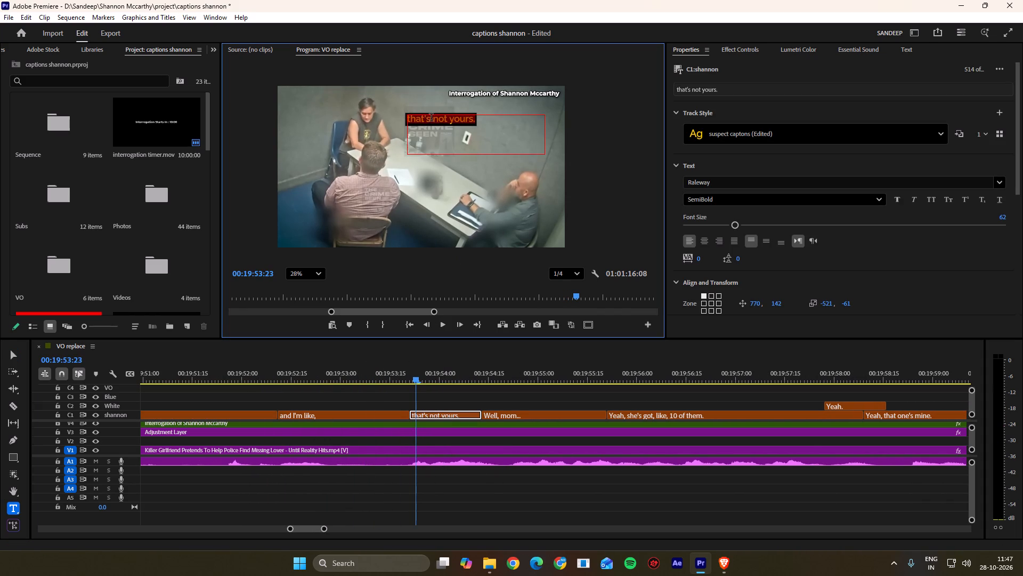
{"action": "left_click", "coordinate": [412, 118]}
{"action": "key", "text": "BackSpace"}
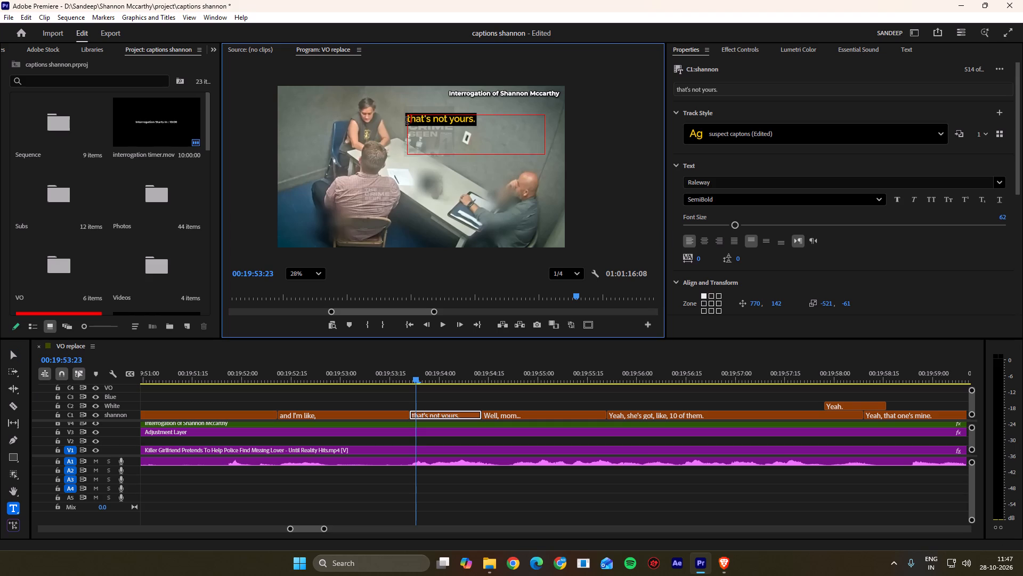
{"action": "key", "text": "shift+t"}
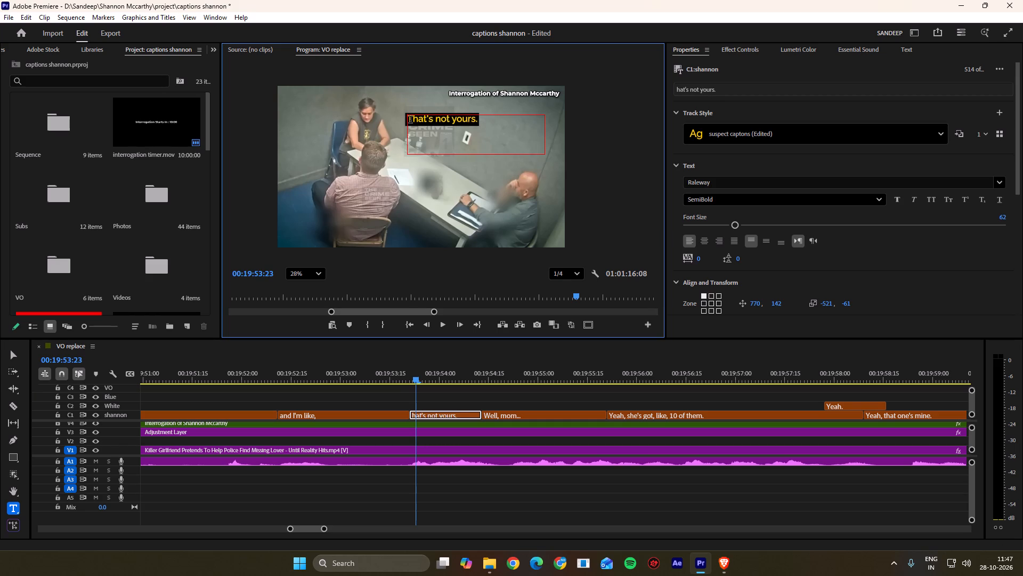
{"action": "key", "text": "Left"}
{"action": "key", "text": "shift+quotedbl"}
{"action": "left_click", "coordinate": [484, 122]}
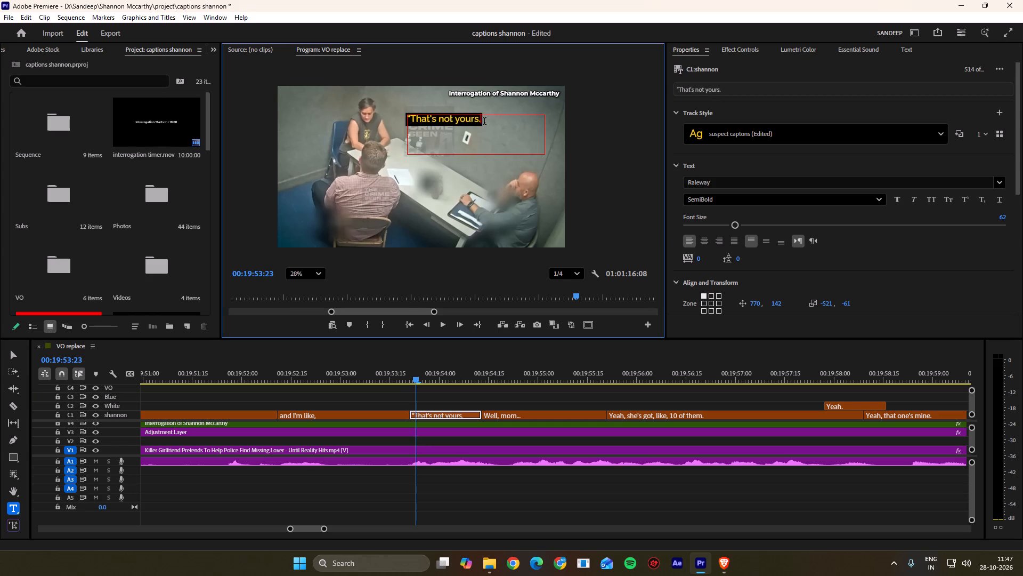
{"action": "key", "text": "shift+quotedbl"}
{"action": "left_click", "coordinate": [570, 143]}
Move the cut between the "That's not yours." and "Well, mom..." captions to 00:19:54:23, matching the speech.
{"action": "key", "text": "space"}
{"action": "scroll", "coordinate": [482, 484], "scroll_direction": "down", "scroll_amount": 6}
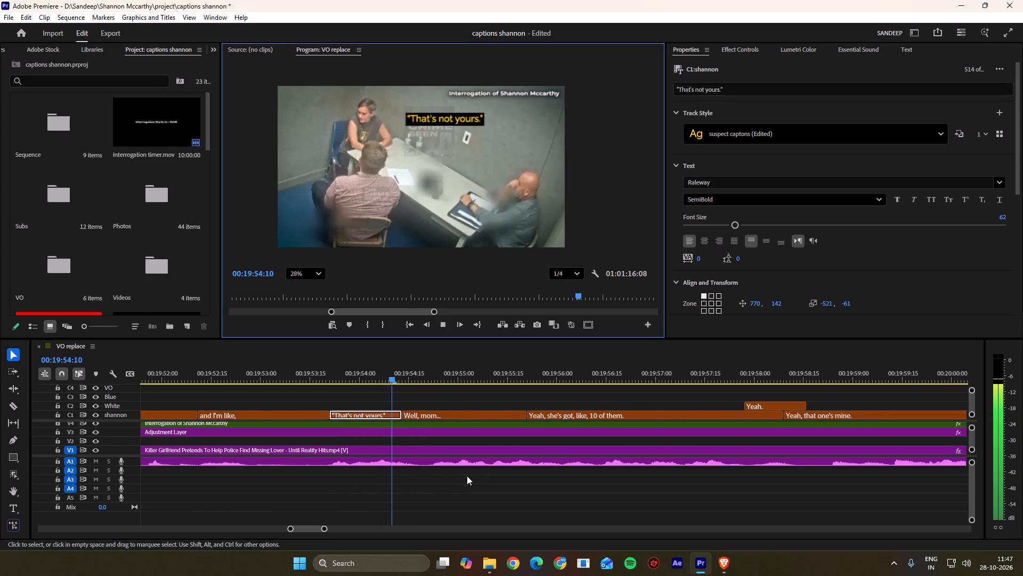
{"action": "scroll", "coordinate": [467, 476], "scroll_direction": "down", "scroll_amount": 3}
{"action": "key", "text": "space"}
{"action": "key", "text": "space"}
{"action": "scroll", "coordinate": [351, 434], "scroll_direction": "up", "scroll_amount": 4}
{"action": "left_click_drag", "start_coordinate": [462, 371], "coordinate": [442, 379]}
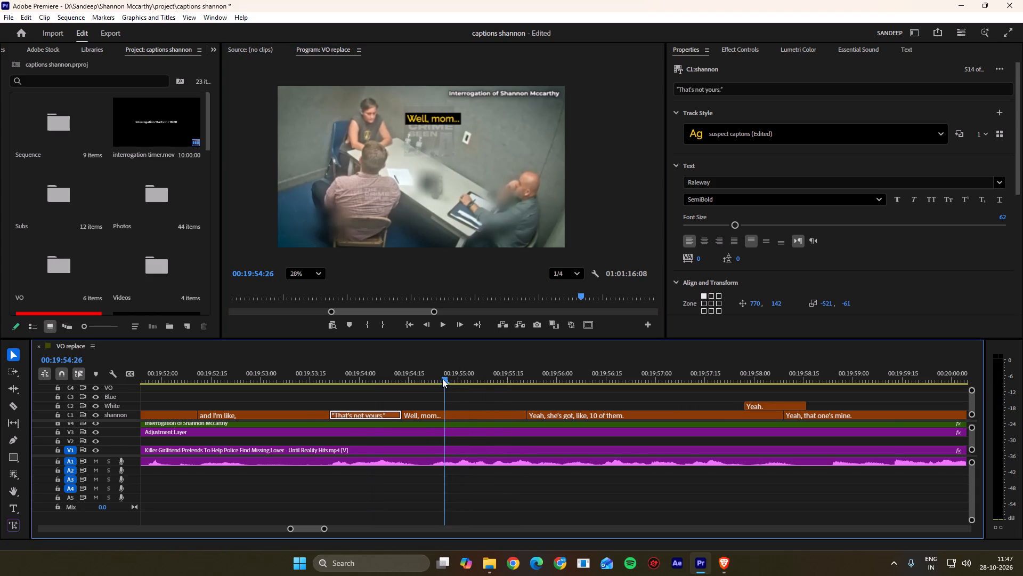
{"action": "left_click_drag", "start_coordinate": [442, 379], "coordinate": [435, 382]}
{"action": "left_click_drag", "start_coordinate": [404, 414], "coordinate": [451, 417], "text": "ctrl"}
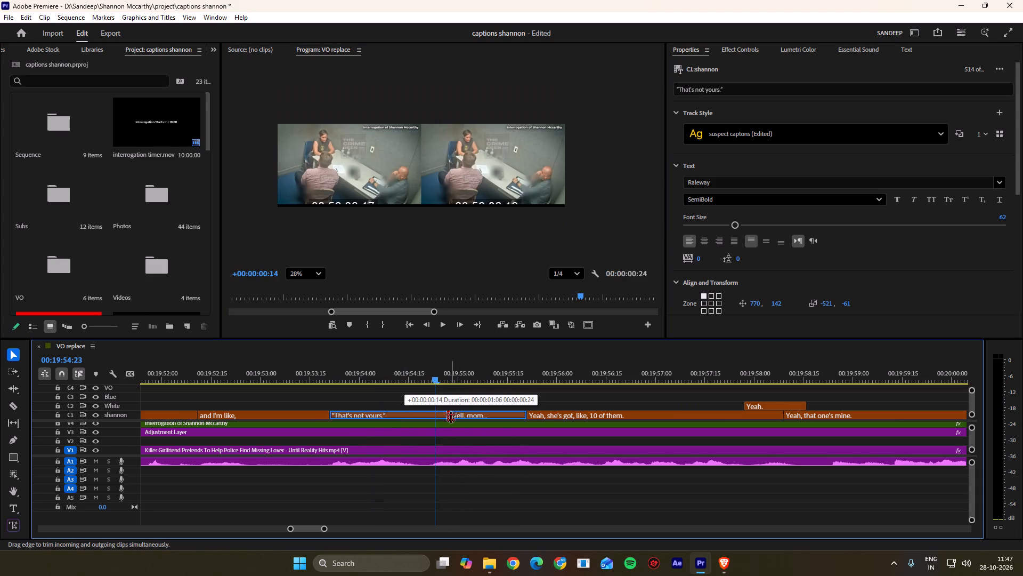
{"action": "left_click_drag", "start_coordinate": [451, 417], "coordinate": [439, 417], "text": "ctrl"}
{"action": "left_click", "coordinate": [439, 417]}
Move the cut between the "Well, mom..." and "Yeah, she's got, like, 10 of them." captions to 00:19:56:14, matching the speech.
{"action": "key", "text": "space"}
{"action": "scroll", "coordinate": [439, 417], "scroll_direction": "down", "scroll_amount": 4}
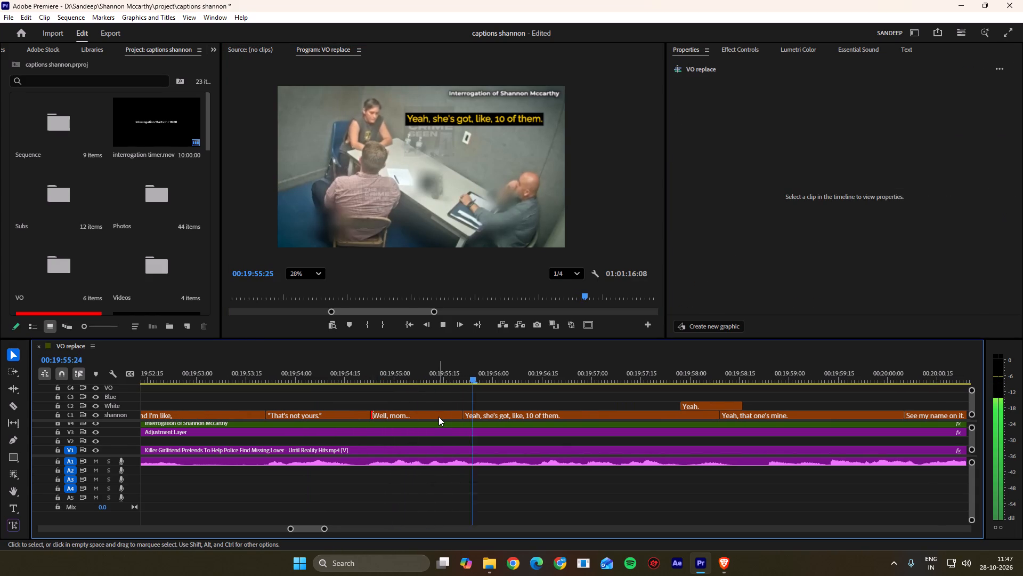
{"action": "scroll", "coordinate": [436, 415], "scroll_direction": "down", "scroll_amount": 3, "text": "alt"}
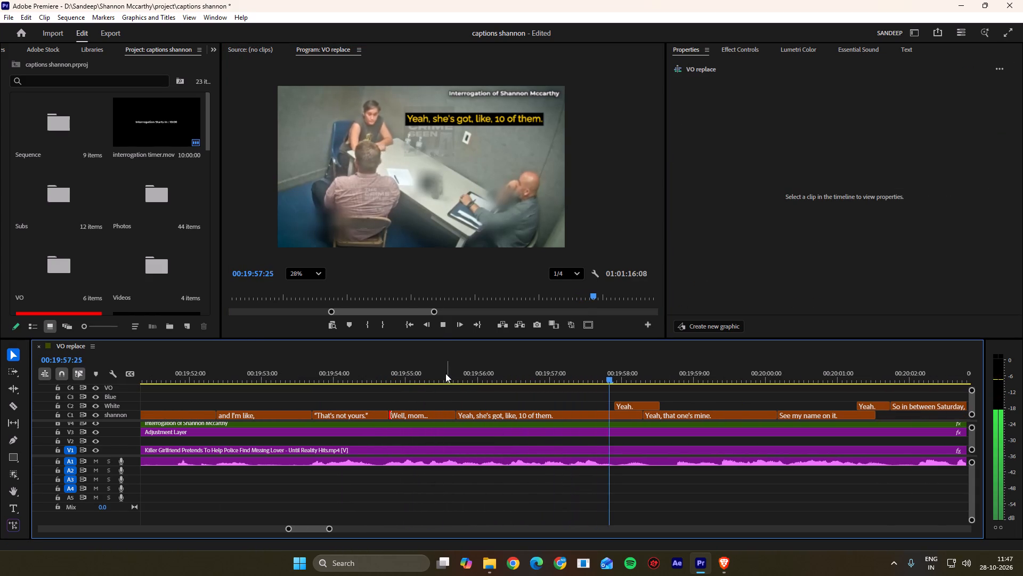
{"action": "left_click_drag", "start_coordinate": [441, 373], "coordinate": [347, 381]}
{"action": "key", "text": "space"}
{"action": "scroll", "coordinate": [423, 425], "scroll_direction": "up", "scroll_amount": 3, "text": "alt"}
{"action": "key", "text": "space"}
{"action": "scroll", "coordinate": [423, 425], "scroll_direction": "down", "scroll_amount": 2}
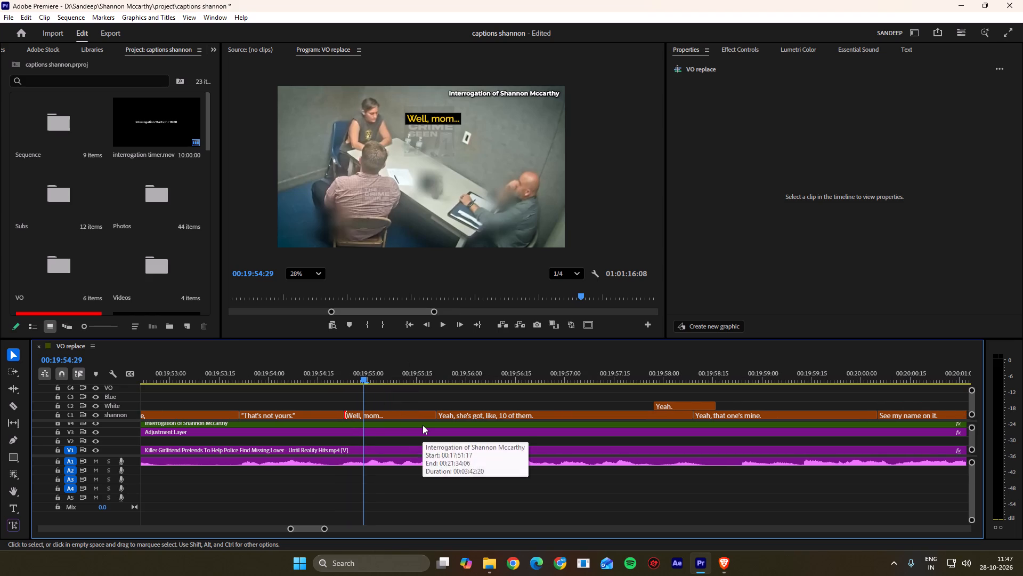
{"action": "left_click", "coordinate": [397, 416]}
{"action": "left_click", "coordinate": [408, 391]}
{"action": "key", "text": "space"}
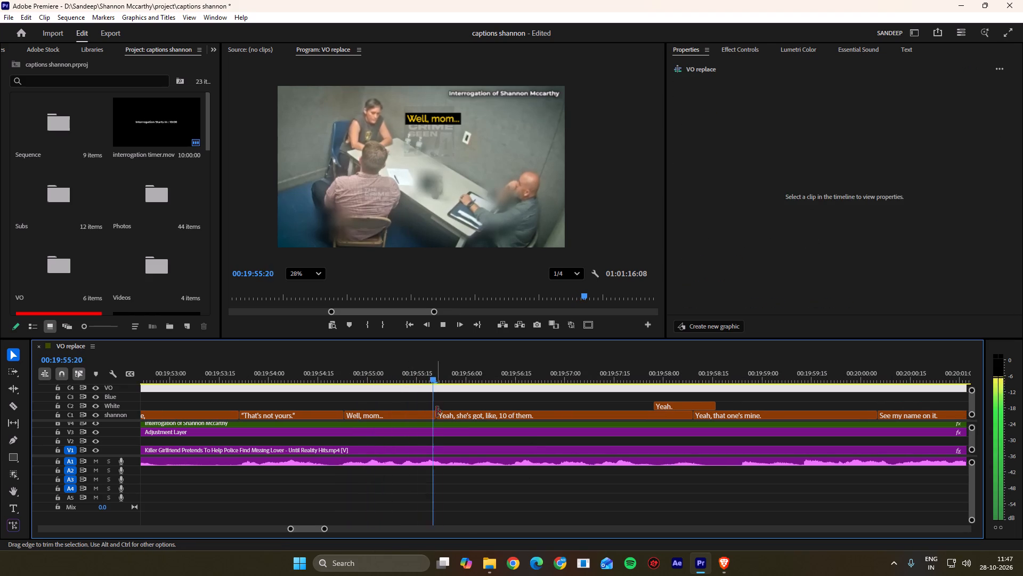
{"action": "key", "text": "space"}
{"action": "left_click_drag", "start_coordinate": [464, 373], "coordinate": [379, 374]}
{"action": "key", "text": "space"}
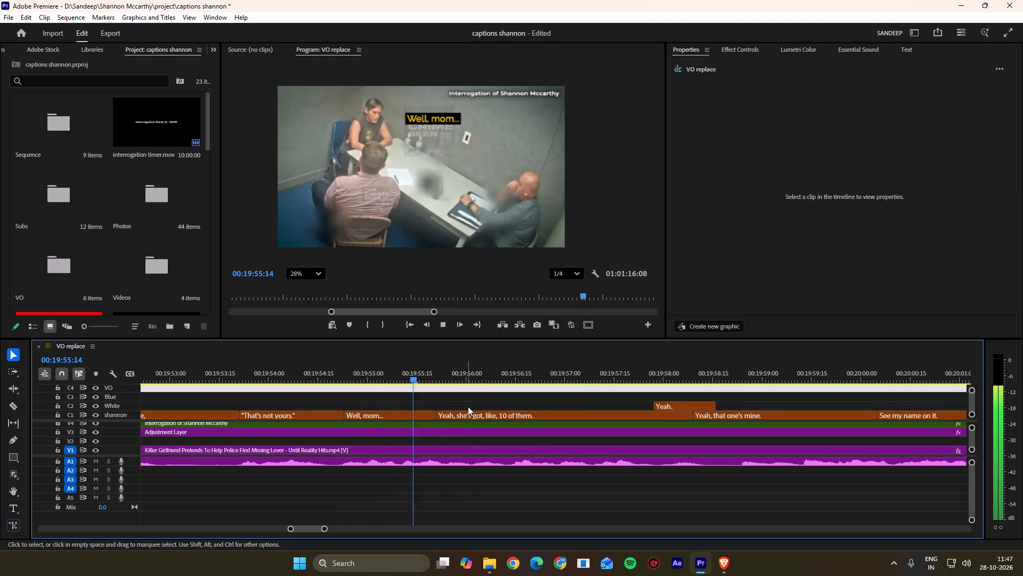
{"action": "left_click_drag", "start_coordinate": [532, 381], "coordinate": [513, 383]}
{"action": "key", "text": "space"}
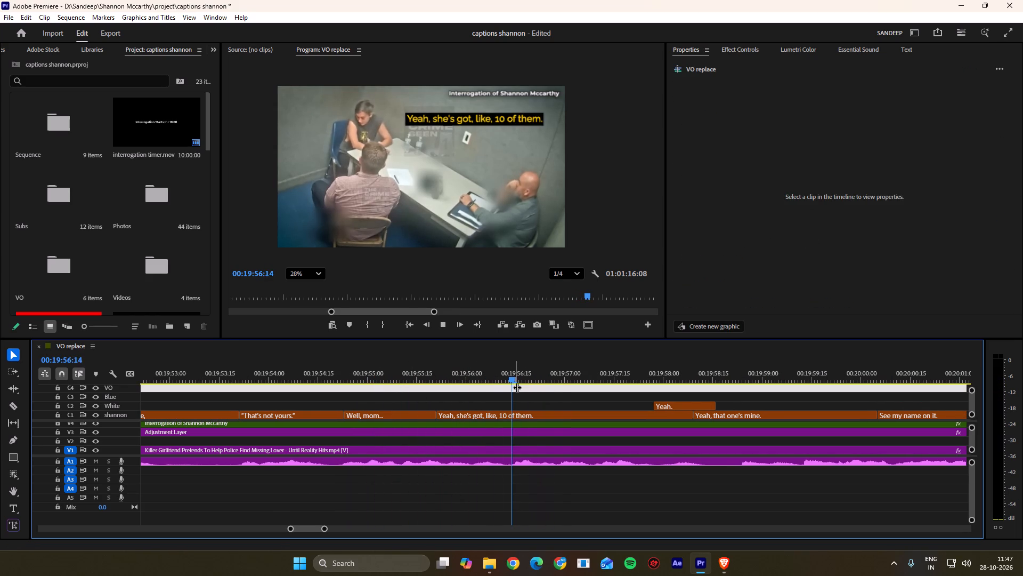
{"action": "key", "text": "space"}
{"action": "left_click_drag", "start_coordinate": [533, 378], "coordinate": [514, 379]}
{"action": "left_click_drag", "start_coordinate": [436, 416], "coordinate": [492, 419], "text": "ctrl"}
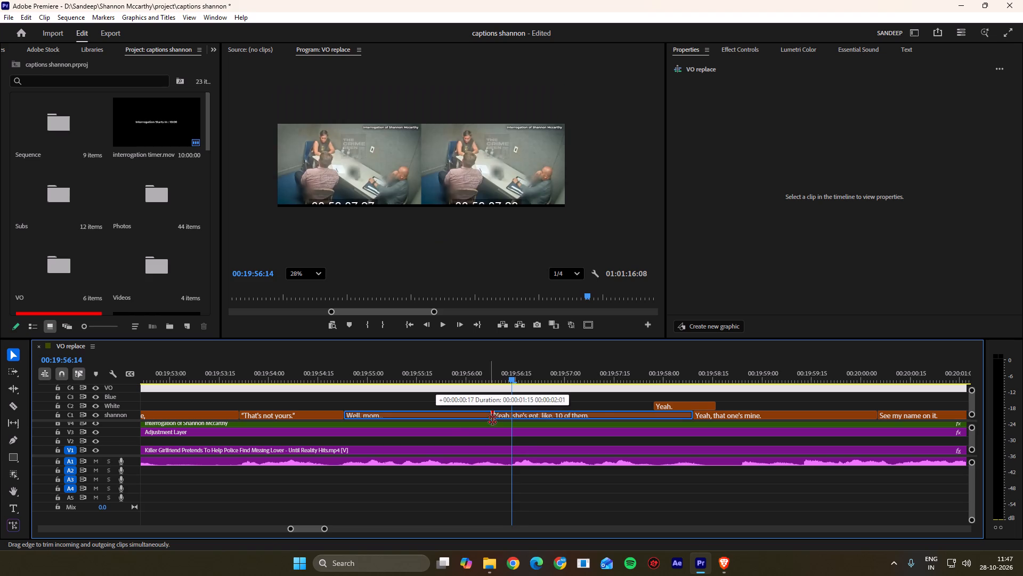
{"action": "left_click_drag", "start_coordinate": [492, 419], "coordinate": [515, 418], "text": "ctrl"}
{"action": "left_click", "coordinate": [523, 405]}
Add the spoken stutter to the "Well, mom..." caption, making it "Well, uh-uh-uh mom...".
{"action": "left_click_drag", "start_coordinate": [510, 374], "coordinate": [291, 386]}
{"action": "key", "text": "space"}
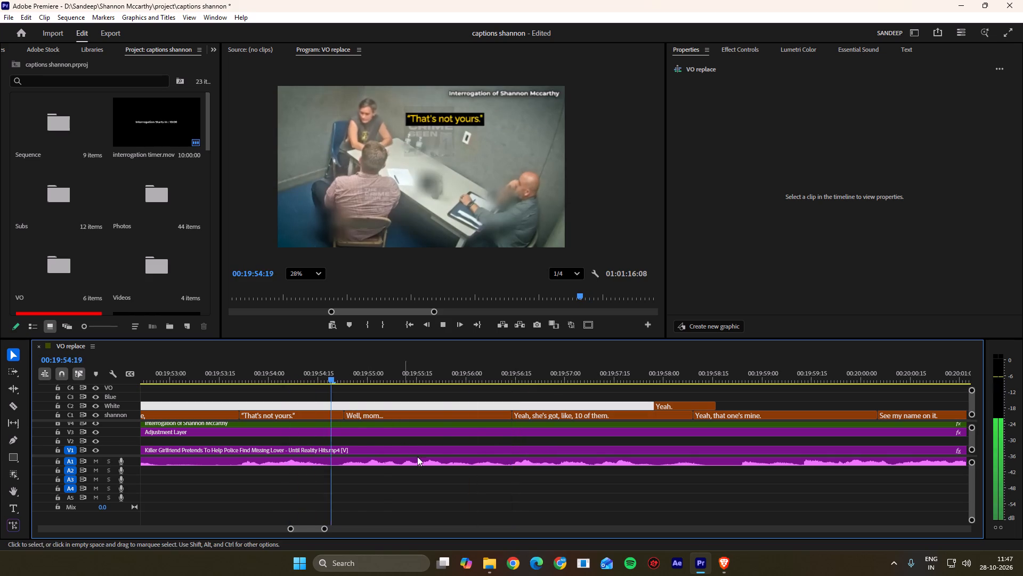
{"action": "key", "text": "space"}
{"action": "double_click", "coordinate": [449, 117]}
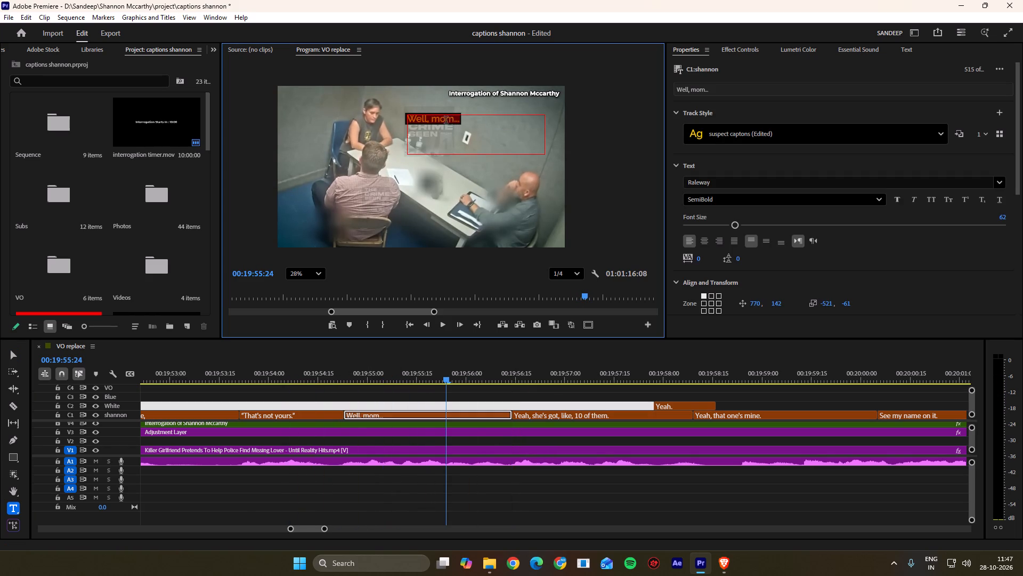
{"action": "left_click", "coordinate": [431, 118]}
{"action": "type", "text": "uh-uh-uh"}
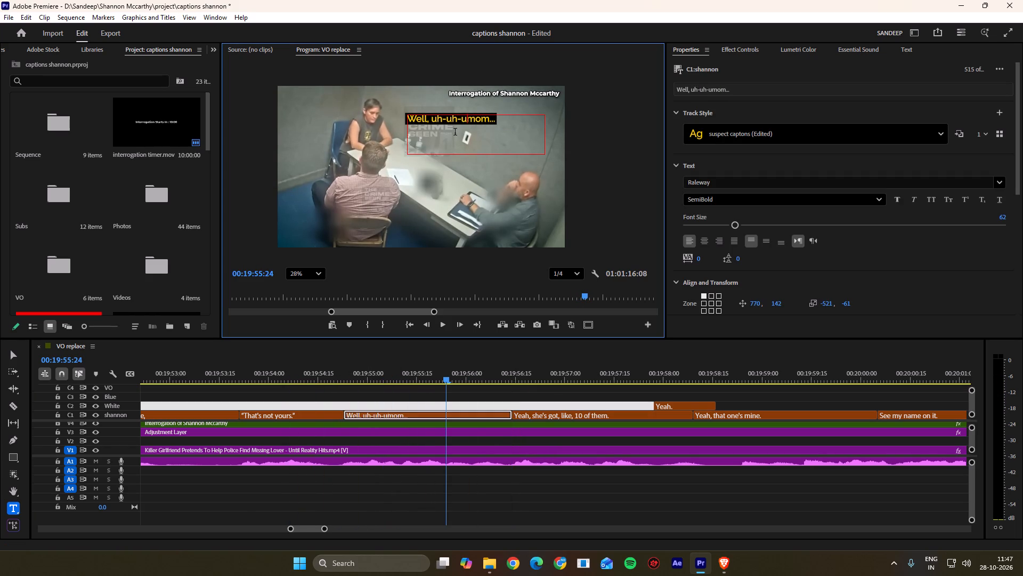
{"action": "key", "text": "space"}
{"action": "key", "text": "BackSpace"}
{"action": "type", "text": "...."}
{"action": "key", "text": "BackSpace"}
{"action": "key", "text": "BackSpace"}
{"action": "key", "text": "BackSpace"}
{"action": "key", "text": "BackSpace"}
{"action": "key", "text": "space"}
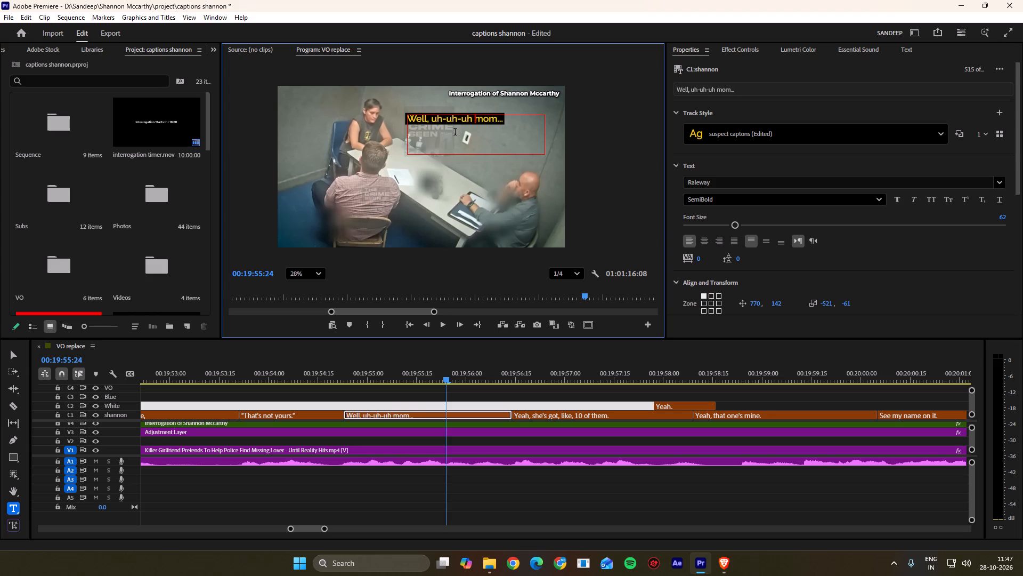
{"action": "left_click", "coordinate": [580, 189]}
Change the "Yeah, she's got, like, 10 of them." caption text to "Yeah. She's got, like, 10 of them.".
{"action": "key", "text": "space"}
{"action": "scroll", "coordinate": [446, 444], "scroll_direction": "down", "scroll_amount": 5}
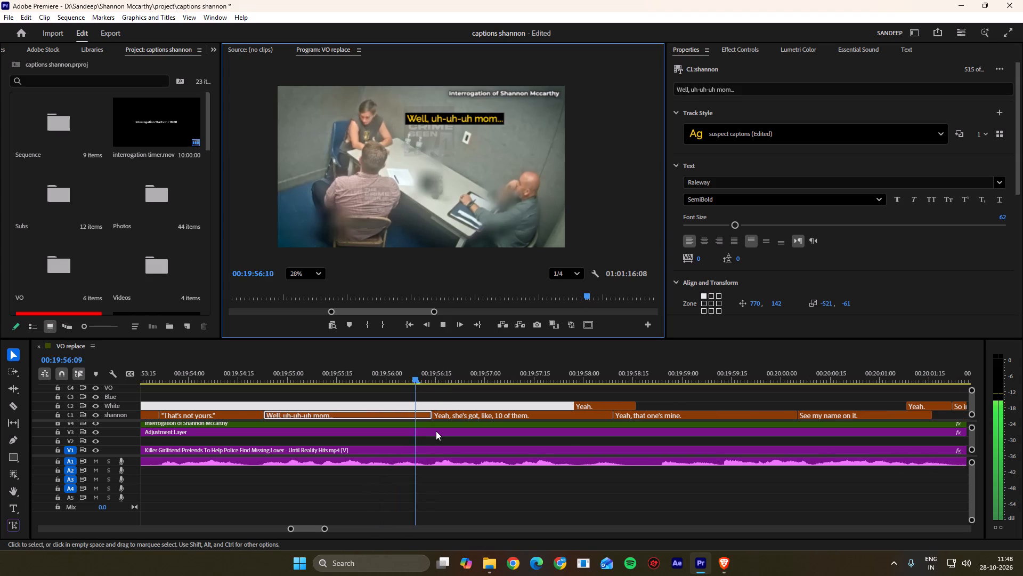
{"action": "scroll", "coordinate": [436, 431], "scroll_direction": "down", "scroll_amount": 3}
{"action": "key", "text": "space"}
{"action": "key", "text": "space"}
{"action": "scroll", "coordinate": [430, 419], "scroll_direction": "down", "scroll_amount": 4}
{"action": "key", "text": "space"}
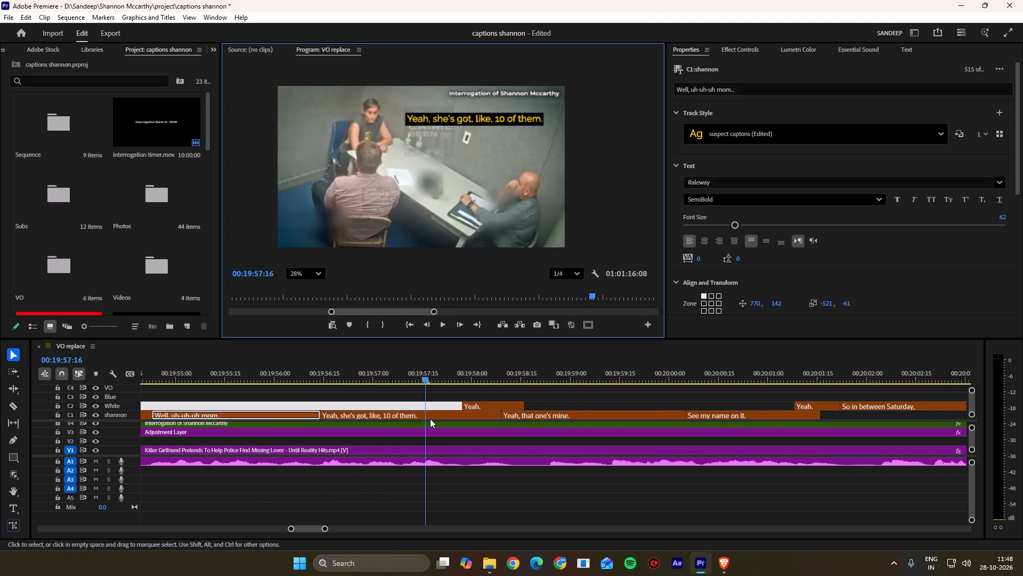
{"action": "scroll", "coordinate": [430, 419], "scroll_direction": "down", "scroll_amount": 3}
{"action": "left_click", "coordinate": [440, 419]}
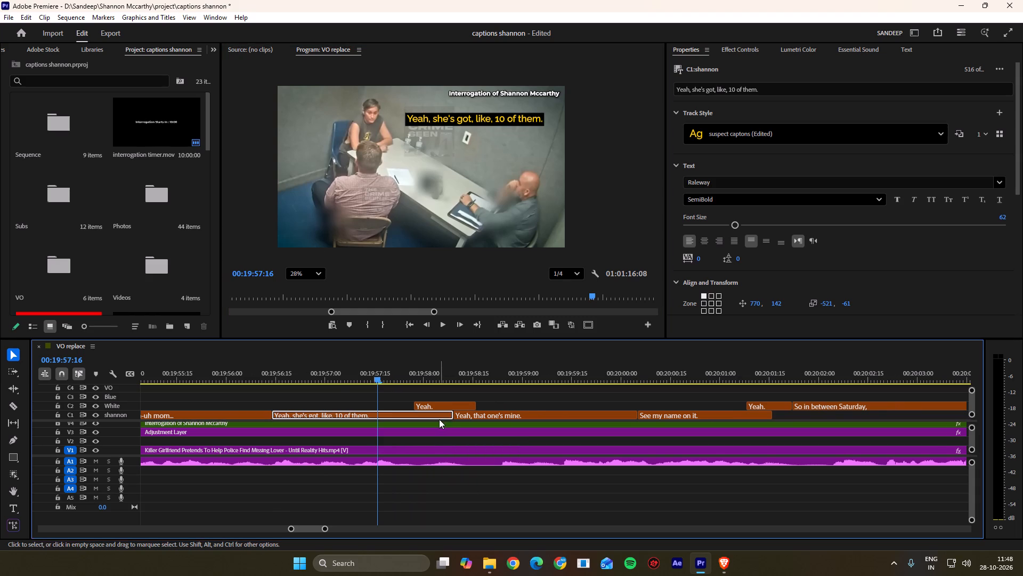
{"action": "left_click_drag", "start_coordinate": [331, 377], "coordinate": [247, 373]}
{"action": "key", "text": "space"}
{"action": "key", "text": "space"}
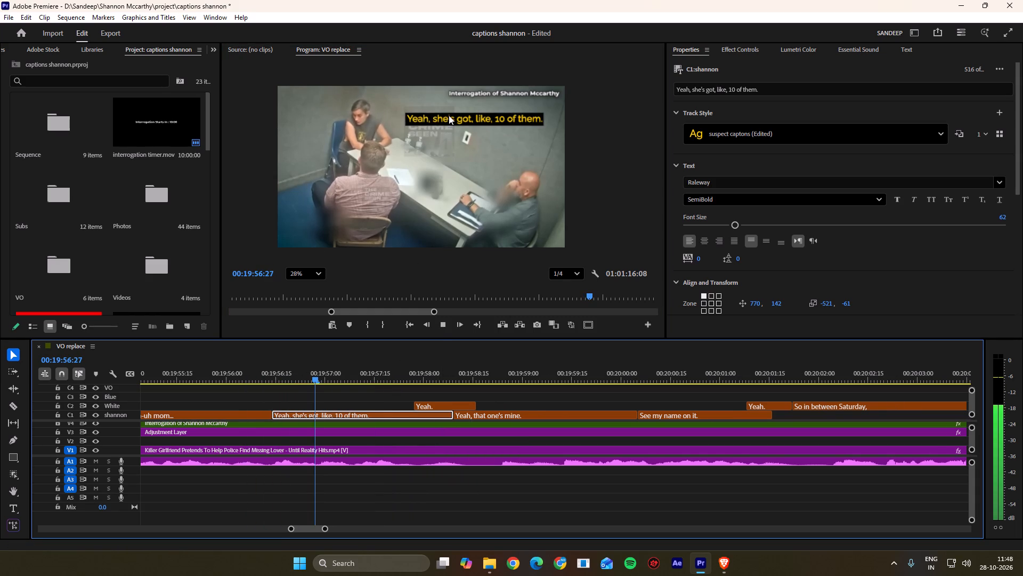
{"action": "double_click", "coordinate": [445, 119]}
{"action": "left_click", "coordinate": [429, 123]}
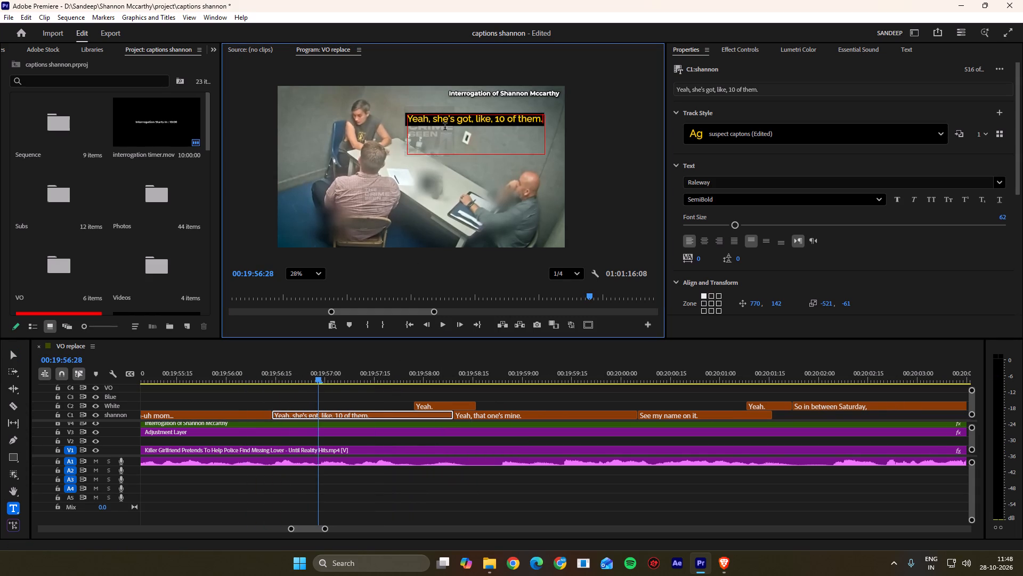
{"action": "left_click", "coordinate": [431, 122]}
{"action": "key", "text": "BackSpace"}
{"action": "key", "text": "period"}
{"action": "key", "text": "Right"}
{"action": "key", "text": "Right"}
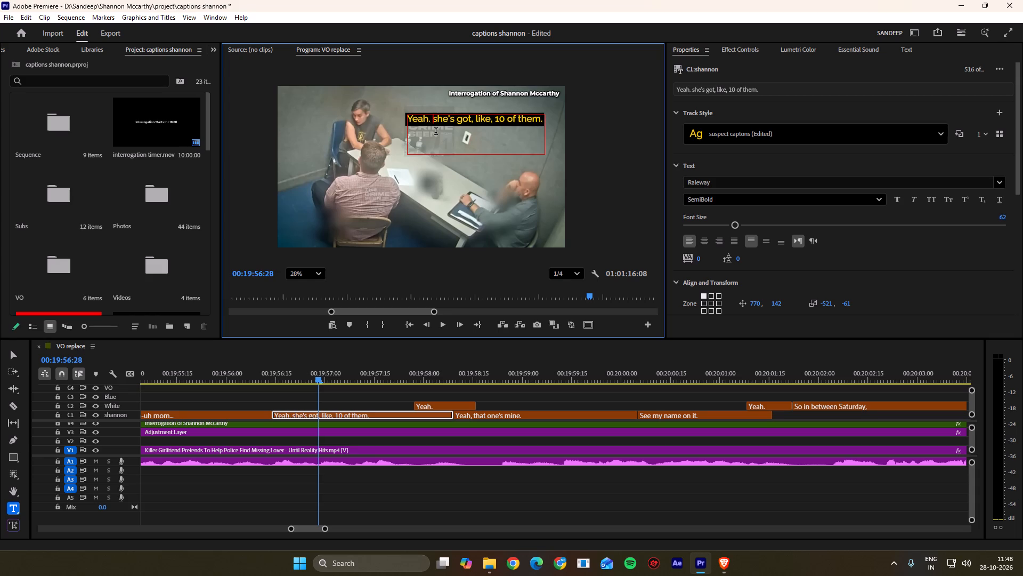
{"action": "key", "text": "BackSpace"}
{"action": "key", "text": "shift+s"}
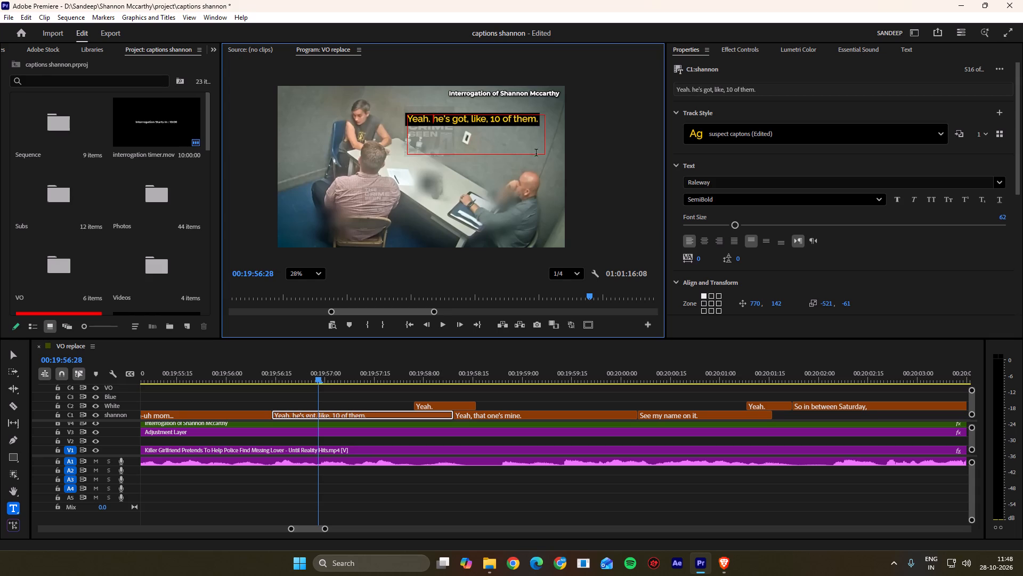
{"action": "left_click", "coordinate": [591, 165]}
Shift the White track's "Yeah." caption over the end of "Yeah. She's got, like, 10 of them." so it starts at 00:19:58:02.
{"action": "key", "text": "space"}
{"action": "key", "text": "space"}
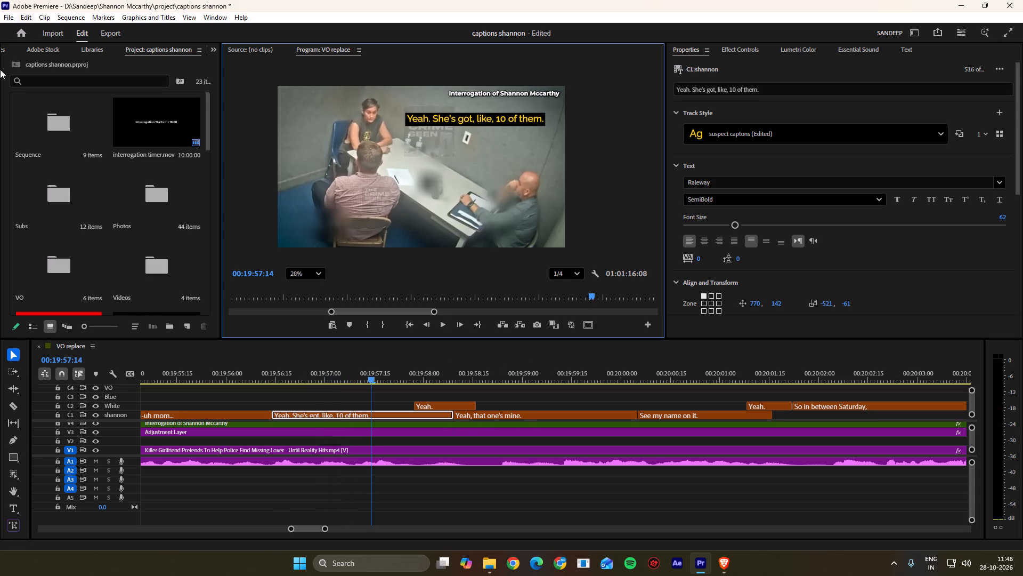
{"action": "scroll", "coordinate": [342, 457], "scroll_direction": "down", "scroll_amount": 2}
{"action": "scroll", "coordinate": [340, 456], "scroll_direction": "up", "scroll_amount": 3}
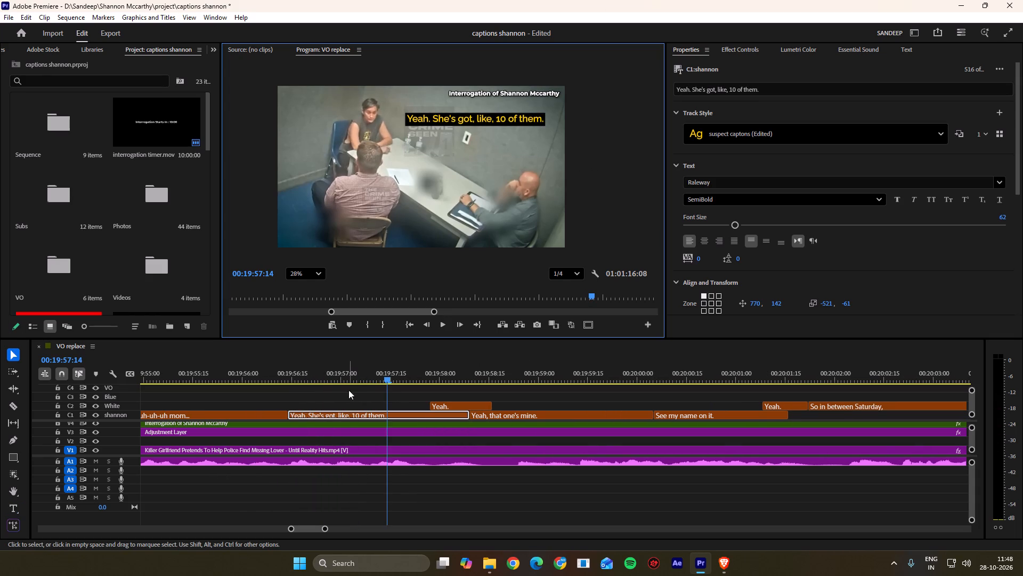
{"action": "left_click_drag", "start_coordinate": [346, 372], "coordinate": [328, 373]}
{"action": "key", "text": "space"}
{"action": "left_click", "coordinate": [361, 395]}
{"action": "key", "text": "space"}
{"action": "scroll", "coordinate": [363, 398], "scroll_direction": "down", "scroll_amount": 3}
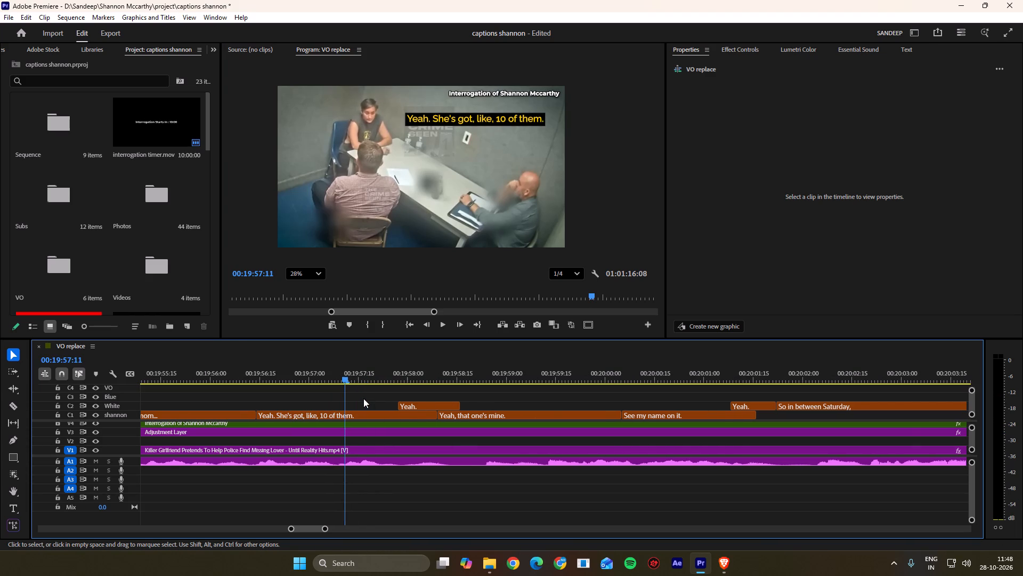
{"action": "scroll", "coordinate": [368, 402], "scroll_direction": "up", "scroll_amount": 1}
{"action": "key", "text": "space"}
{"action": "key", "text": "space"}
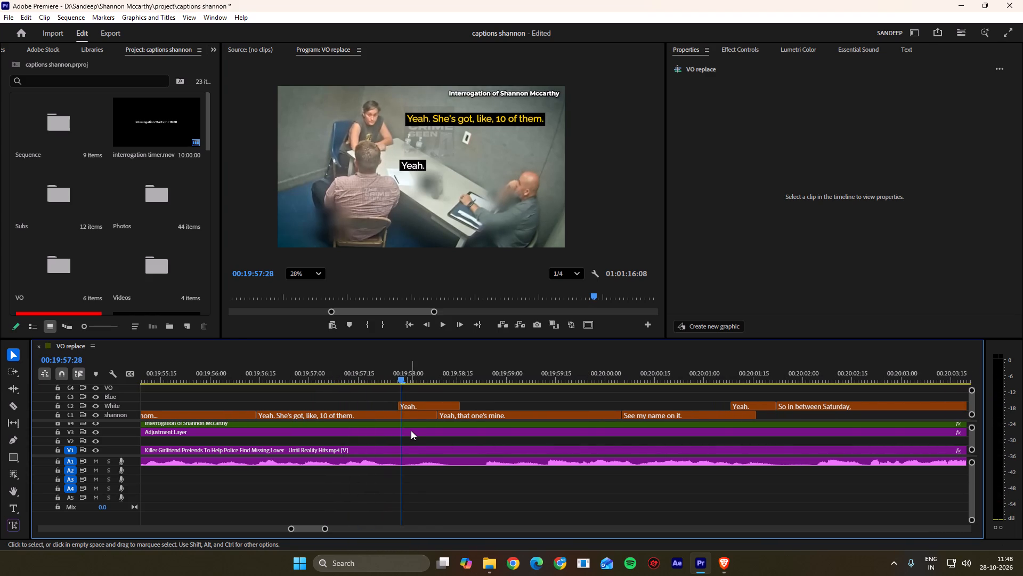
{"action": "key", "text": "space"}
{"action": "key", "text": "space"}
{"action": "left_click_drag", "start_coordinate": [437, 377], "coordinate": [413, 382]}
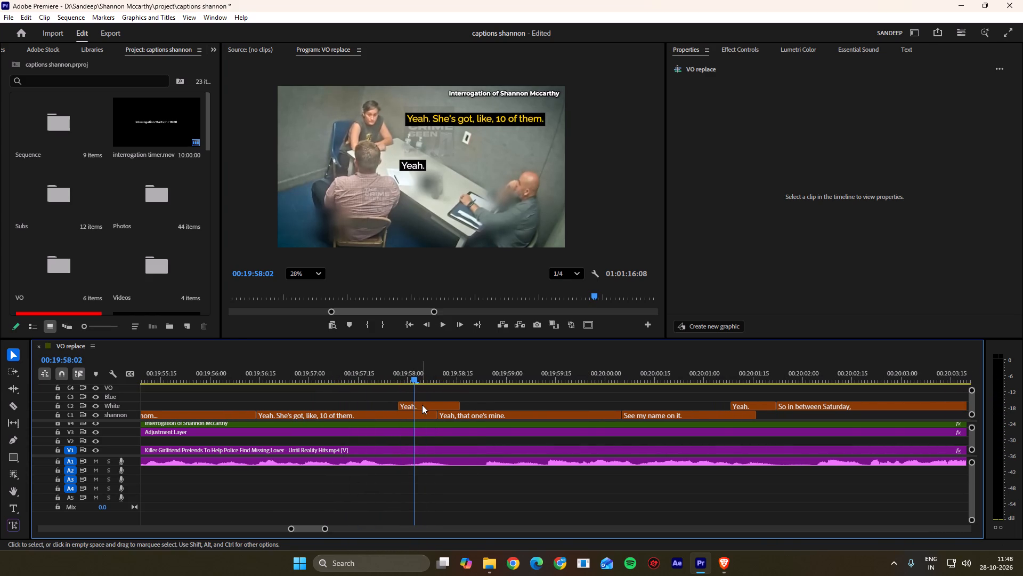
{"action": "left_click_drag", "start_coordinate": [422, 405], "coordinate": [436, 405]}
{"action": "left_click", "coordinate": [436, 396]}
Extend the start of that White "Yeah." caption to 00:19:58:01.
{"action": "left_click", "coordinate": [413, 376]}
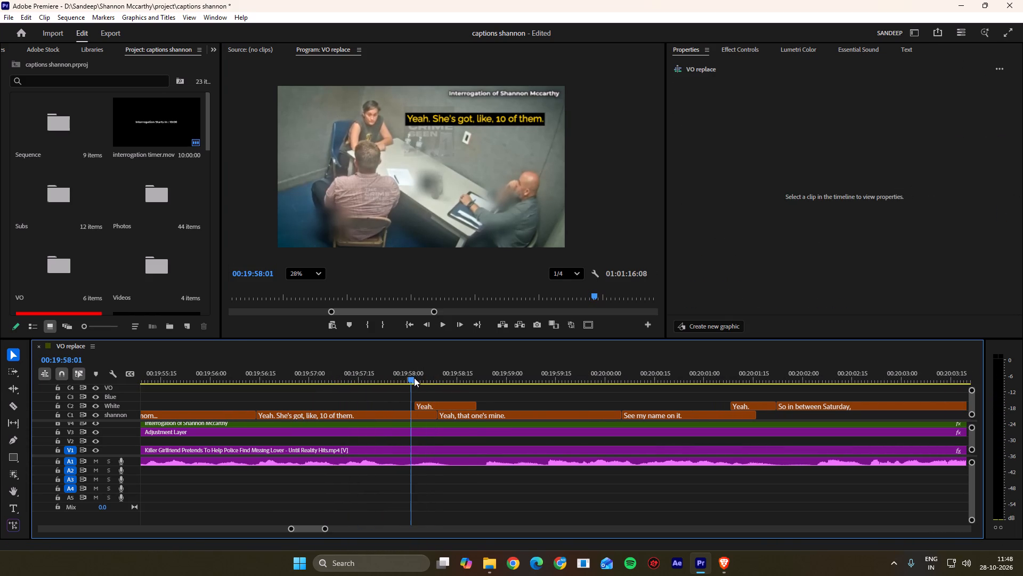
{"action": "left_click", "coordinate": [428, 404]}
{"action": "left_click", "coordinate": [427, 398]}
{"action": "left_click", "coordinate": [469, 406]}
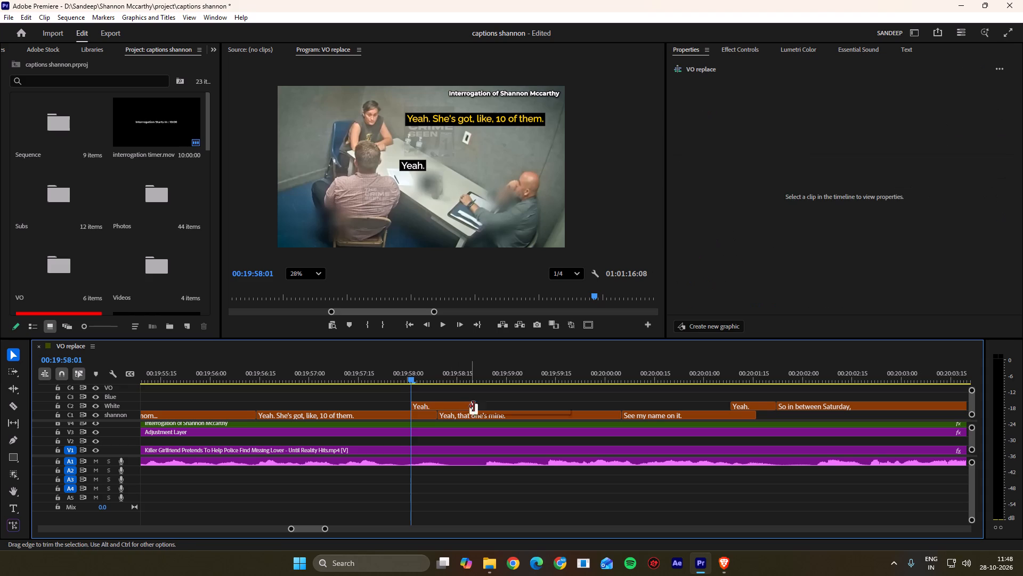
{"action": "left_click", "coordinate": [424, 413]}
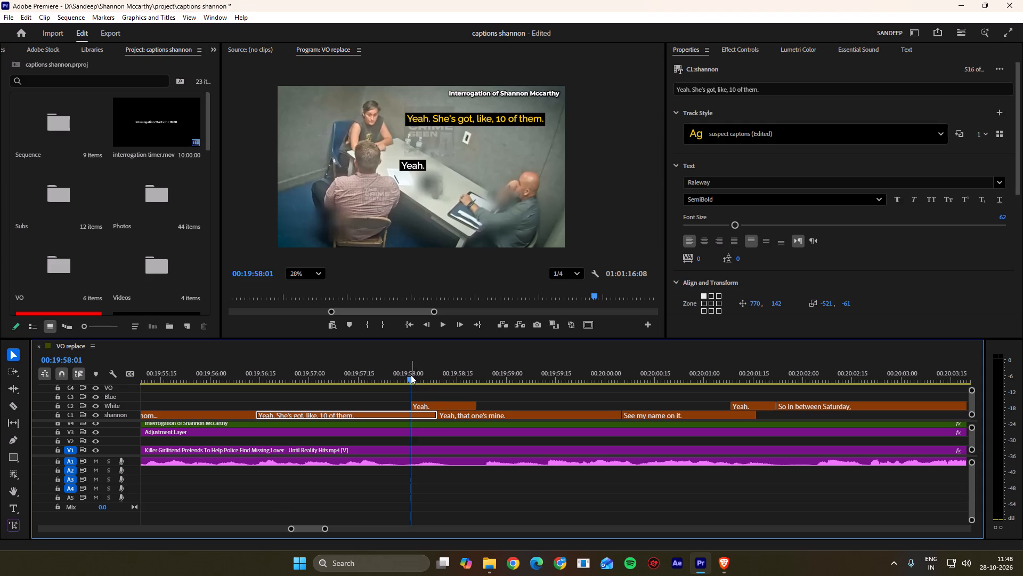
Duplicate the White "Yeah." caption on the same track so the copy starts at 00:19:59:03, matching the speech.
{"action": "left_click_drag", "start_coordinate": [404, 374], "coordinate": [333, 372]}
{"action": "key", "text": "space"}
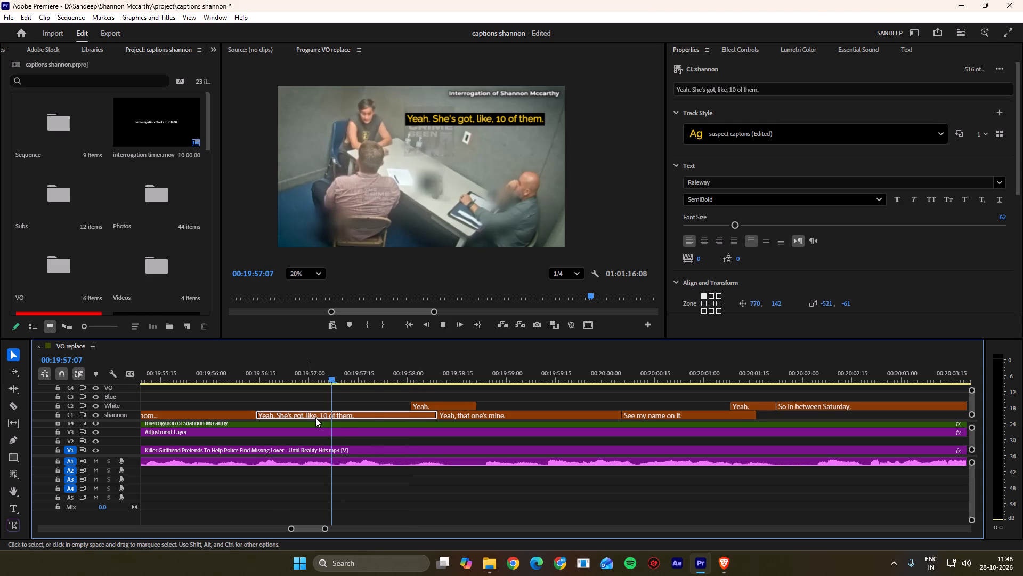
{"action": "scroll", "coordinate": [344, 418], "scroll_direction": "down", "scroll_amount": 2}
{"action": "key", "text": "space"}
{"action": "scroll", "coordinate": [344, 418], "scroll_direction": "up", "scroll_amount": 7}
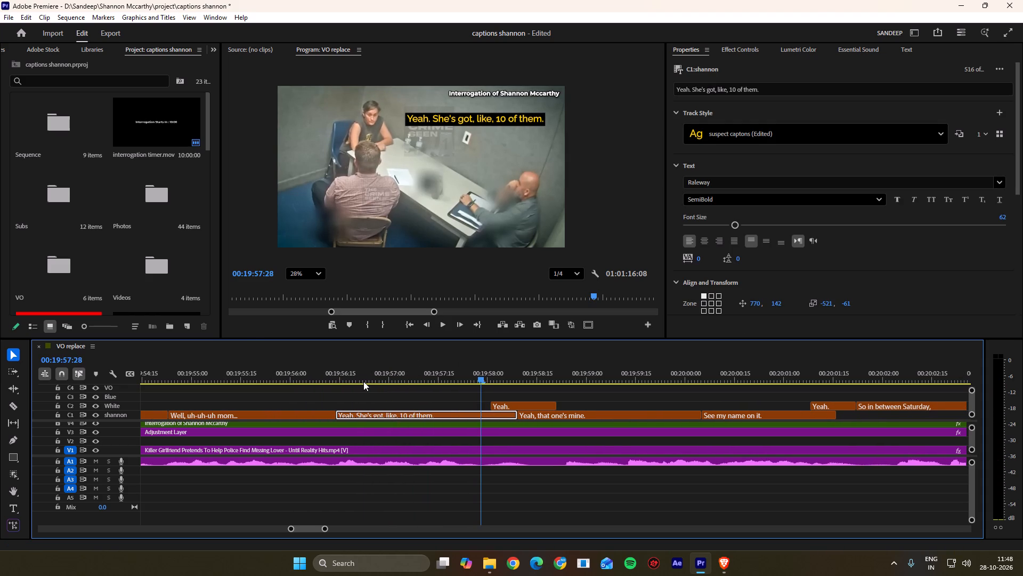
{"action": "left_click_drag", "start_coordinate": [358, 377], "coordinate": [297, 380]}
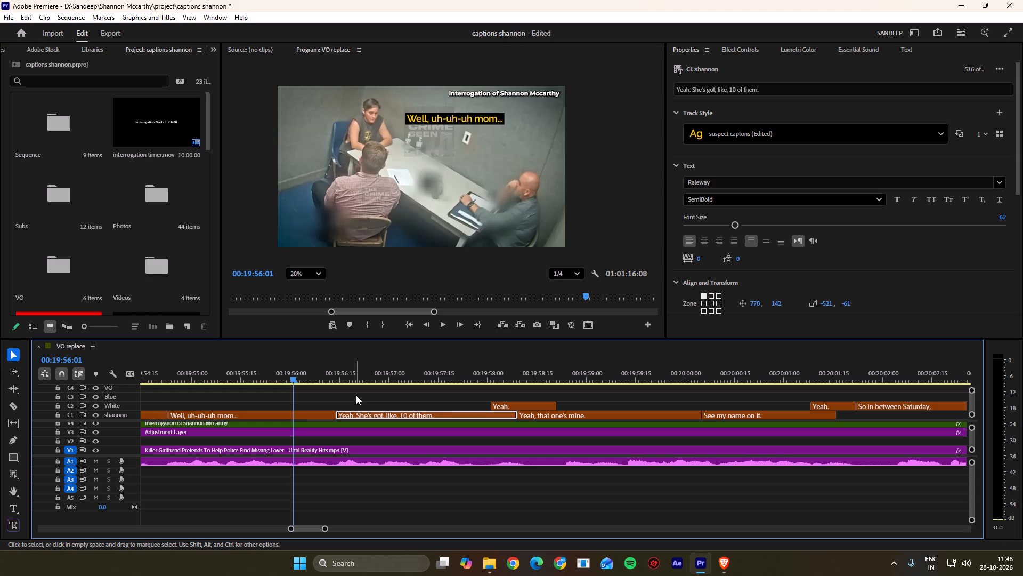
{"action": "key", "text": "space"}
{"action": "scroll", "coordinate": [380, 398], "scroll_direction": "down", "scroll_amount": 8}
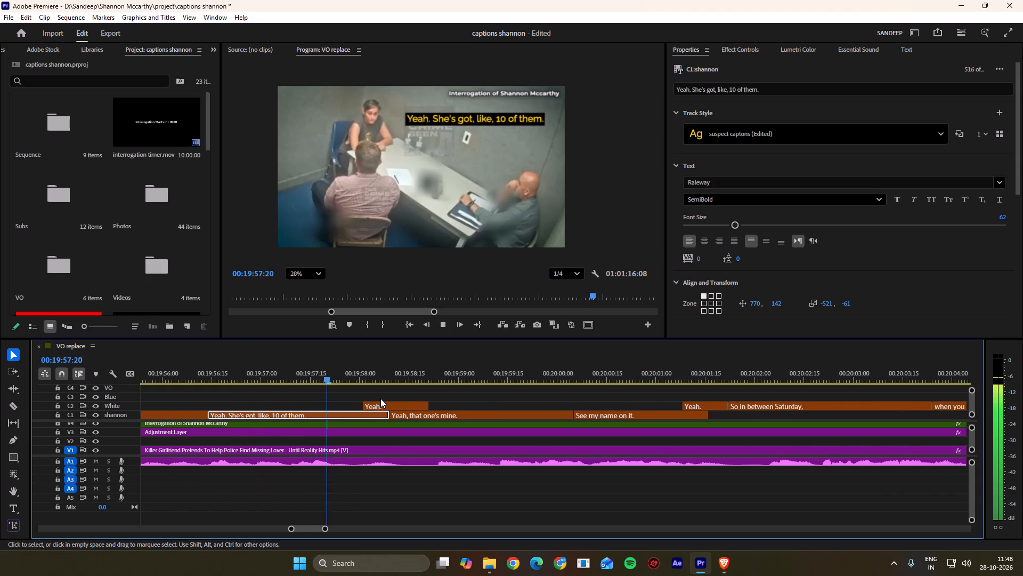
{"action": "scroll", "coordinate": [380, 398], "scroll_direction": "down", "scroll_amount": 4}
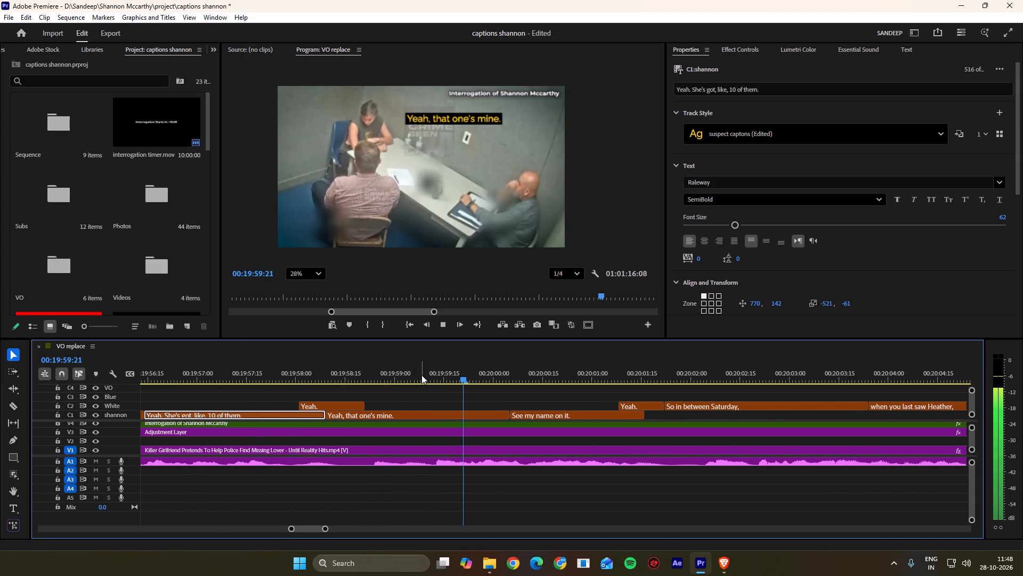
{"action": "left_click_drag", "start_coordinate": [423, 379], "coordinate": [309, 379]}
{"action": "key", "text": "space"}
{"action": "key", "text": "space"}
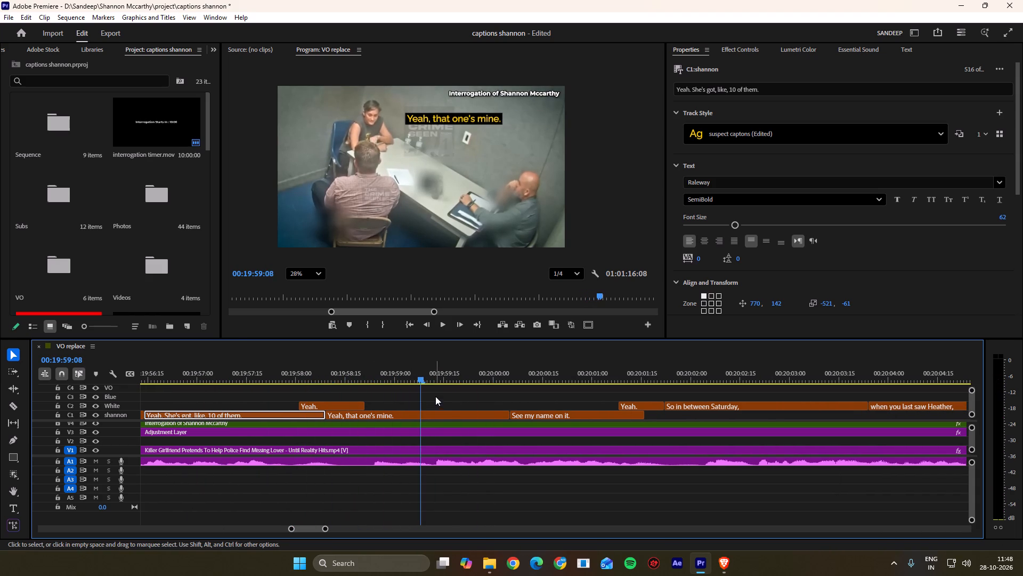
{"action": "left_click_drag", "start_coordinate": [424, 377], "coordinate": [405, 380]}
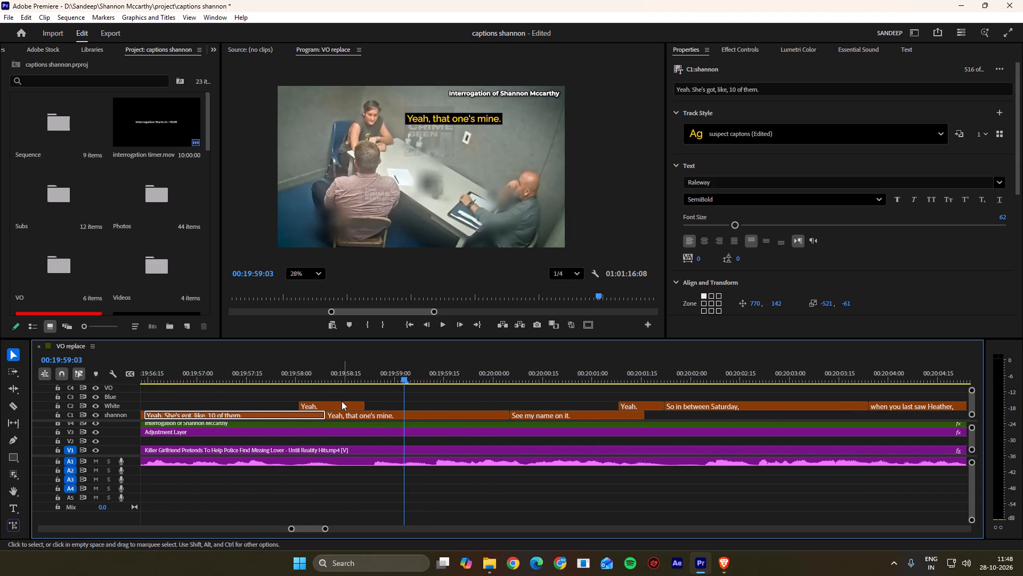
{"action": "left_click_drag", "start_coordinate": [340, 404], "coordinate": [451, 406], "text": "alt"}
{"action": "left_click", "coordinate": [450, 397]}
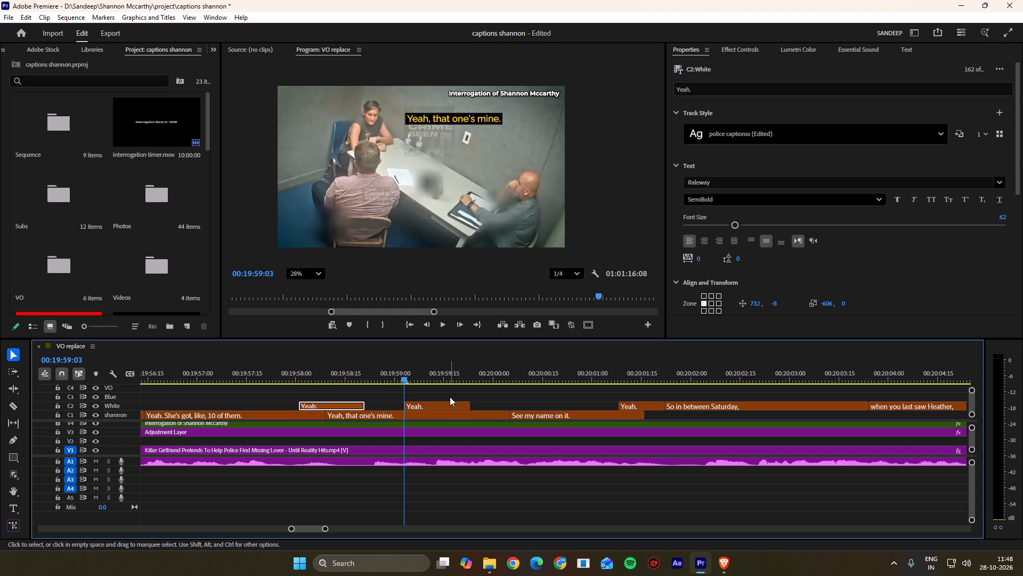
Trim the start of the "Yeah, that one's mine." caption to 00:19:59:13, matching the speech.
{"action": "key", "text": "space"}
{"action": "left_click_drag", "start_coordinate": [450, 371], "coordinate": [317, 373]}
{"action": "key", "text": "space"}
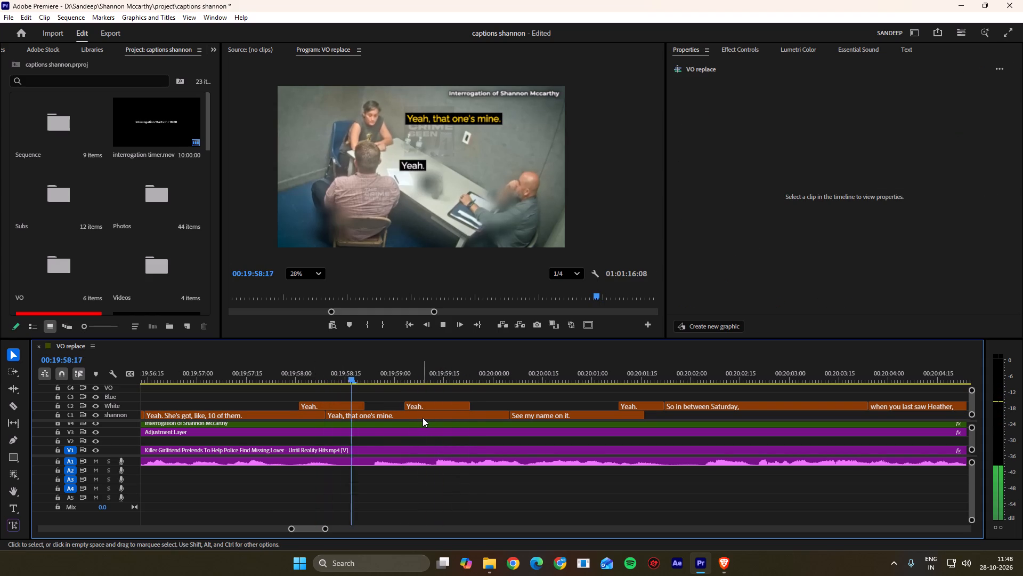
{"action": "key", "text": "space"}
{"action": "left_click_drag", "start_coordinate": [444, 375], "coordinate": [412, 378]}
{"action": "key", "text": "space"}
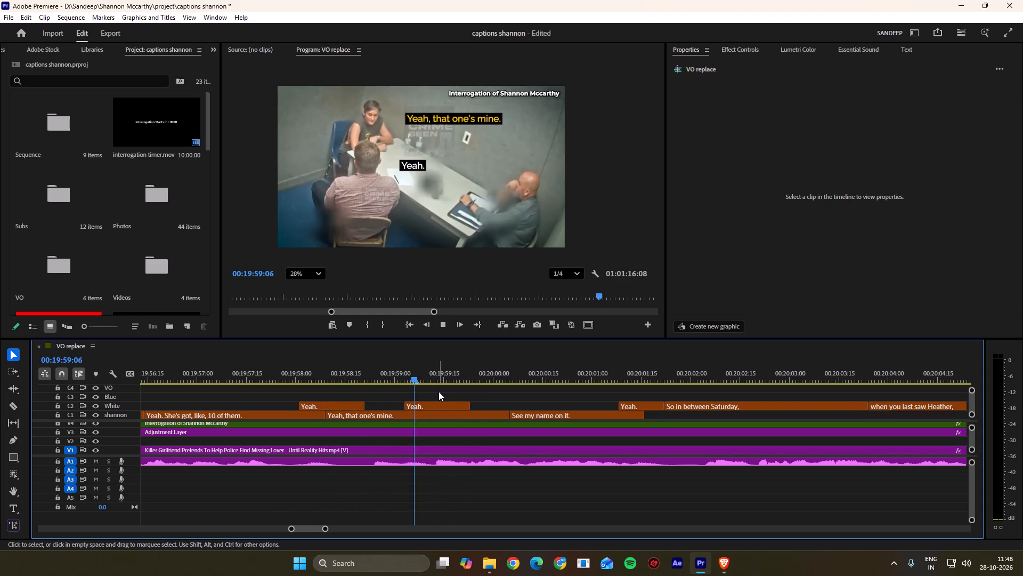
{"action": "key", "text": "space"}
{"action": "left_click_drag", "start_coordinate": [442, 379], "coordinate": [436, 379]}
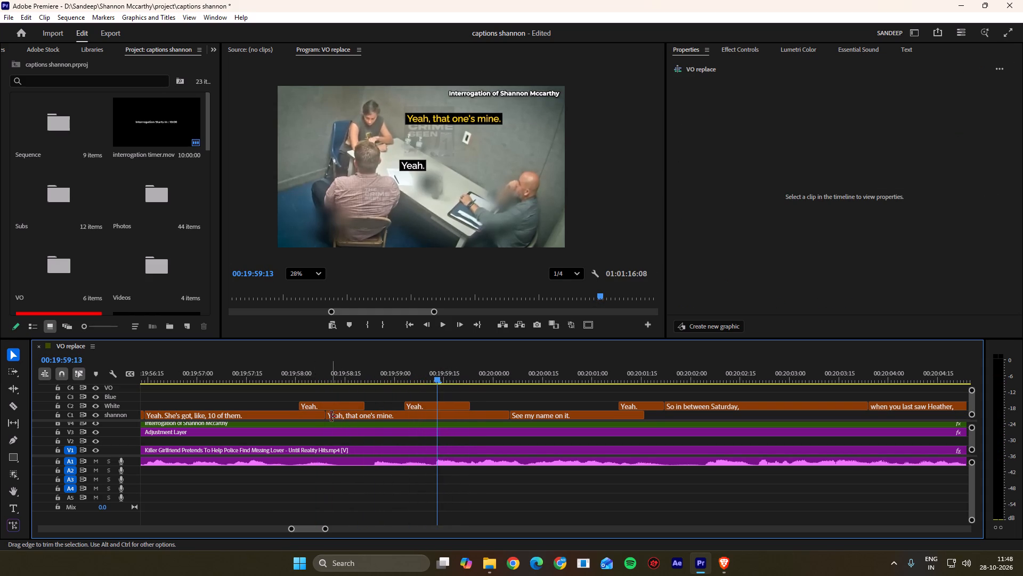
{"action": "left_click_drag", "start_coordinate": [331, 417], "coordinate": [441, 419]}
{"action": "left_click", "coordinate": [461, 403]}
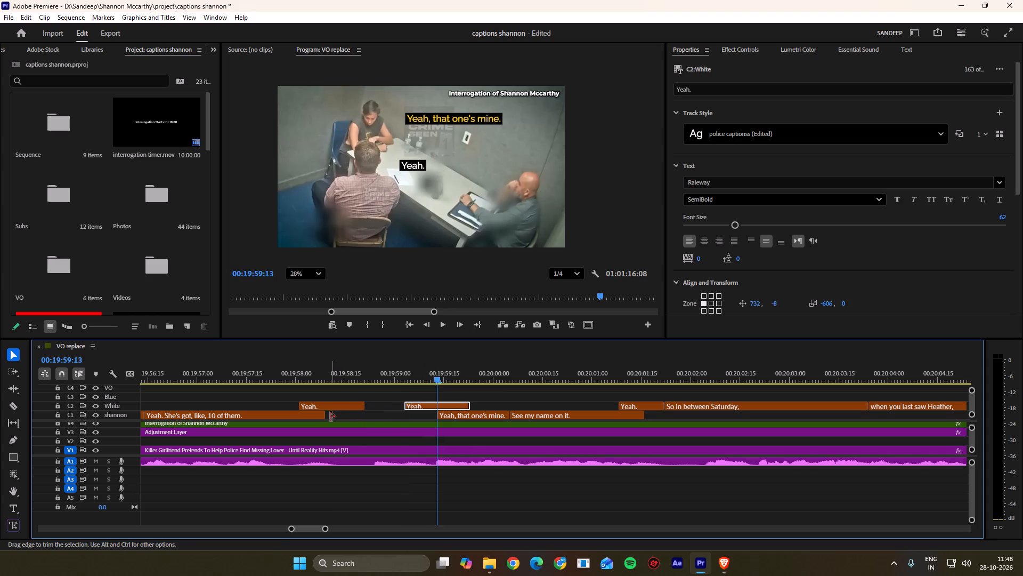
Adjust the end of the "Yeah. She's got, like, 10 of them." caption to about 00:19:58:08.
{"action": "left_click_drag", "start_coordinate": [328, 417], "coordinate": [384, 415]}
{"action": "left_click_drag", "start_coordinate": [327, 376], "coordinate": [254, 372]}
{"action": "key", "text": "space"}
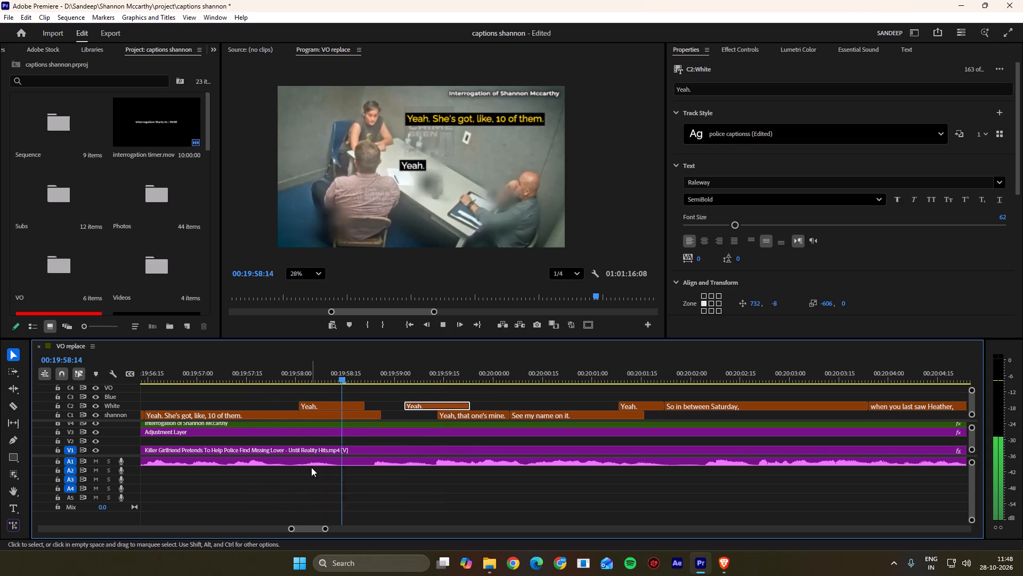
{"action": "key", "text": "space"}
{"action": "left_click_drag", "start_coordinate": [379, 414], "coordinate": [318, 417]}
Remove the leading "Yeah," from the "Yeah, that one's mine." caption so it reads "That one's mine.".
{"action": "key", "text": "space"}
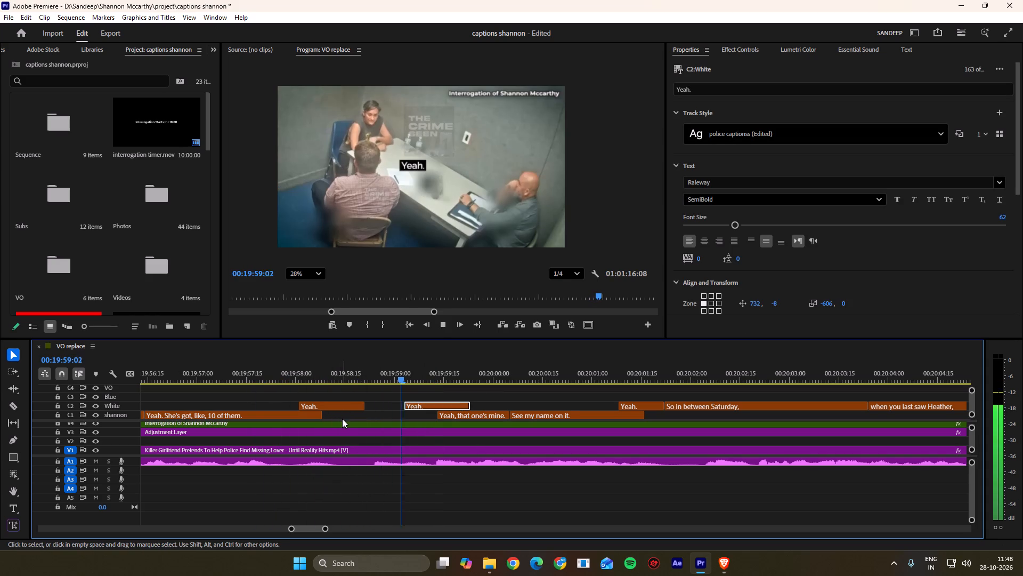
{"action": "scroll", "coordinate": [346, 416], "scroll_direction": "down", "scroll_amount": 5}
{"action": "key", "text": "space"}
{"action": "left_click", "coordinate": [385, 410]}
{"action": "left_click", "coordinate": [387, 417]}
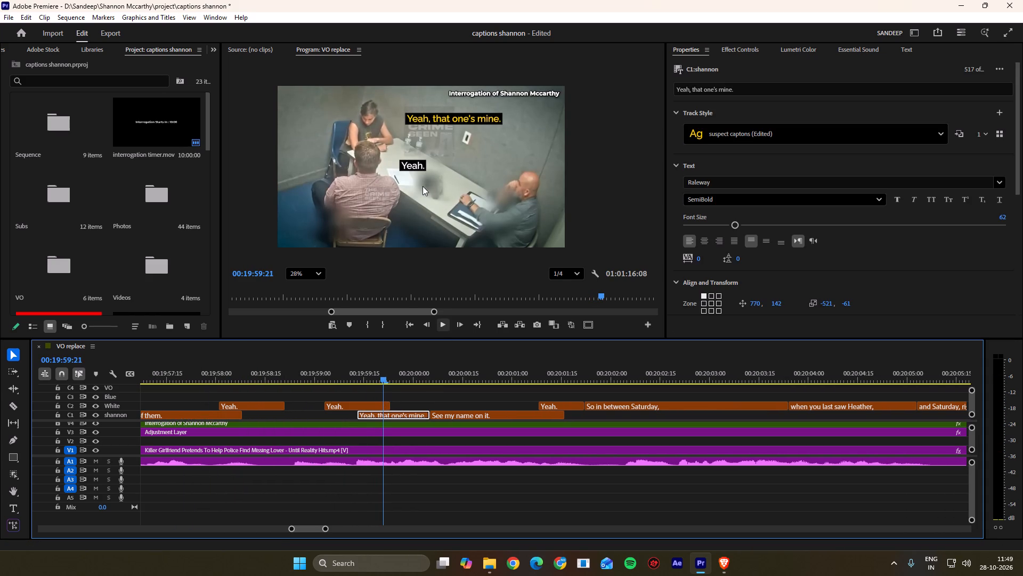
{"action": "double_click", "coordinate": [485, 118]}
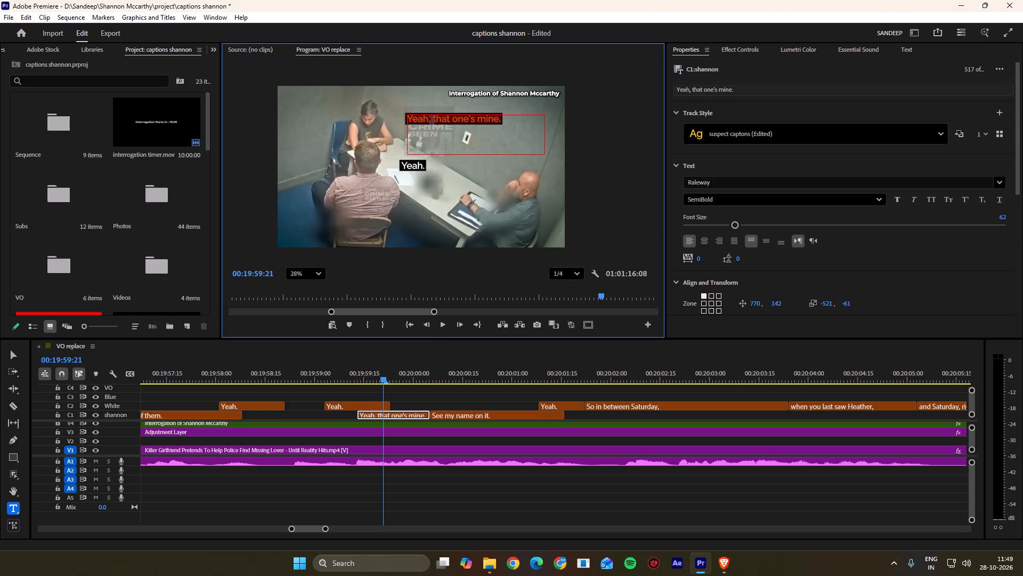
{"action": "left_click", "coordinate": [435, 120]}
{"action": "key", "text": "BackSpace"}
{"action": "key", "text": "BackSpace"}
{"action": "key", "text": "BackSpace"}
{"action": "key", "text": "BackSpace"}
{"action": "key", "text": "BackSpace"}
{"action": "key", "text": "BackSpace"}
{"action": "key", "text": "BackSpace"}
{"action": "key", "text": "BackSpace"}
{"action": "key", "text": "BackSpace"}
{"action": "key", "text": "BackSpace"}
{"action": "key", "text": "BackSpace"}
{"action": "key", "text": "BackSpace"}
{"action": "key", "text": "BackSpace"}
{"action": "key", "text": "BackSpace"}
{"action": "key", "text": "BackSpace"}
{"action": "key", "text": "BackSpace"}
{"action": "key", "text": "BackSpace"}
{"action": "key", "text": "BackSpace"}
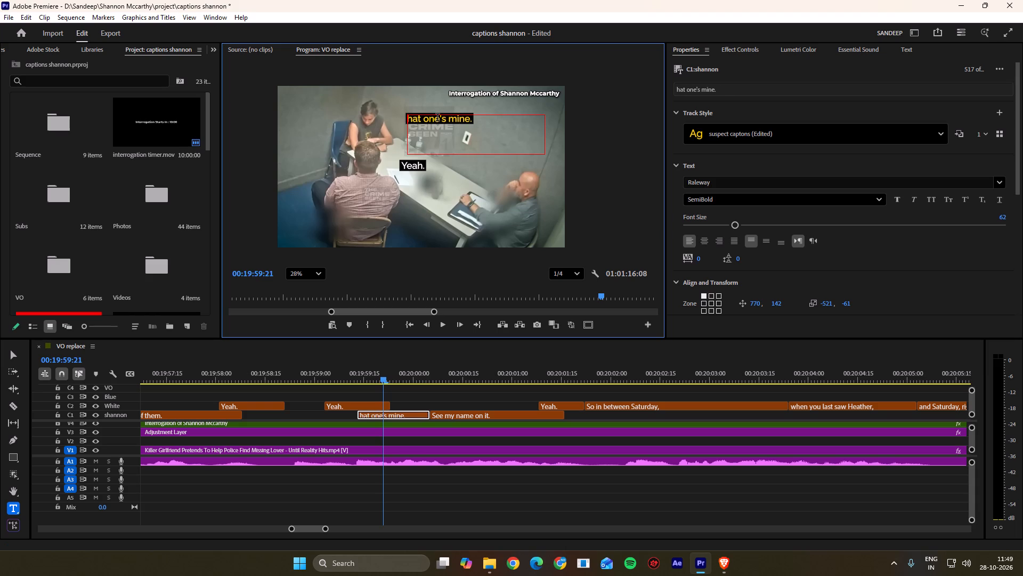
{"action": "key", "text": "shift+t"}
{"action": "left_click", "coordinate": [555, 155]}
Shift the "See my name on it." caption to start at 00:20:00:10, matching the speech.
{"action": "key", "text": "space"}
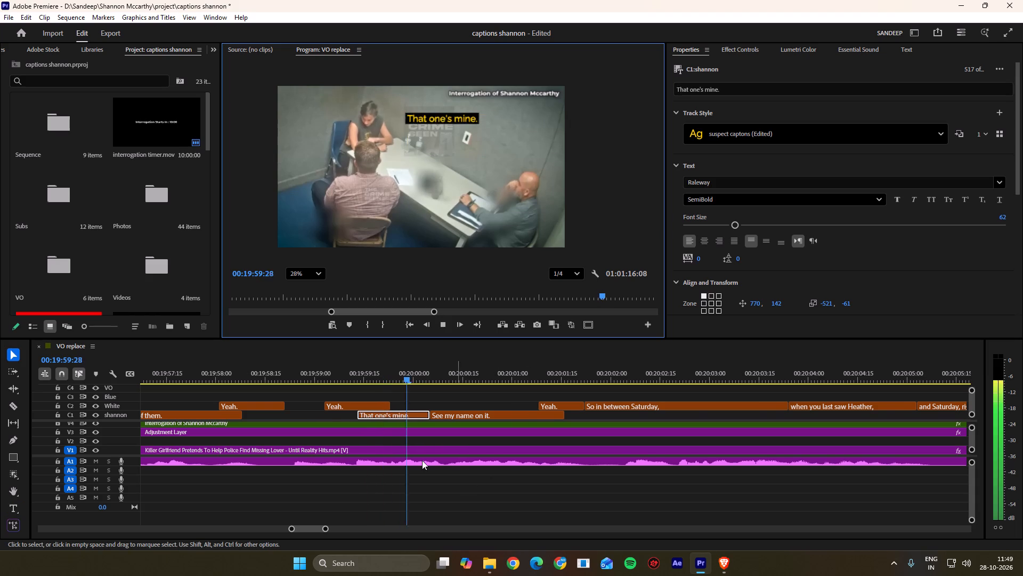
{"action": "scroll", "coordinate": [397, 450], "scroll_direction": "down", "scroll_amount": 3}
{"action": "key", "text": "space"}
{"action": "scroll", "coordinate": [397, 450], "scroll_direction": "up", "scroll_amount": 1}
{"action": "key", "text": "space"}
{"action": "key", "text": "space"}
{"action": "left_click_drag", "start_coordinate": [437, 373], "coordinate": [424, 373]}
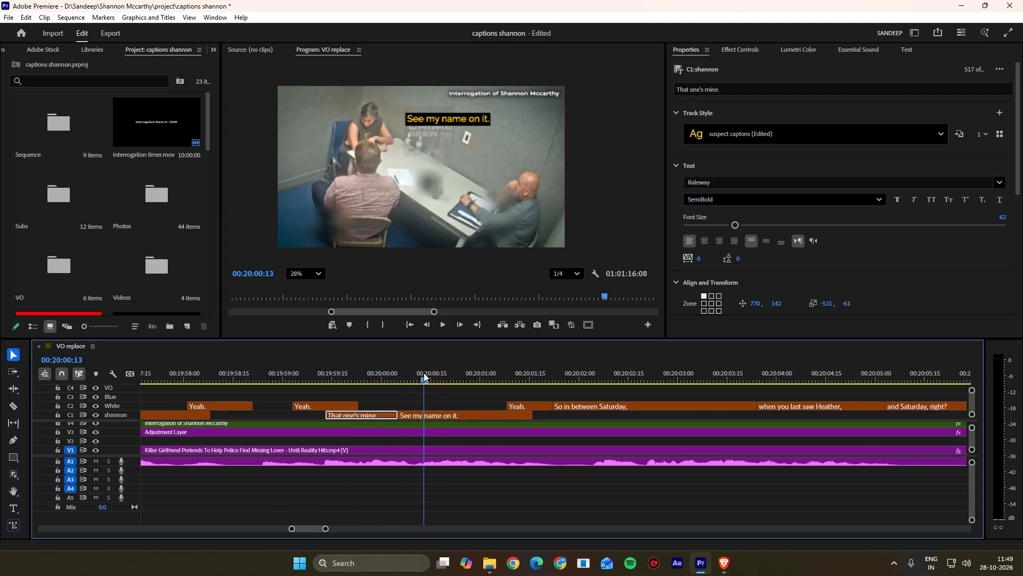
{"action": "left_click_drag", "start_coordinate": [424, 373], "coordinate": [415, 375]}
{"action": "left_click_drag", "start_coordinate": [421, 414], "coordinate": [434, 414]}
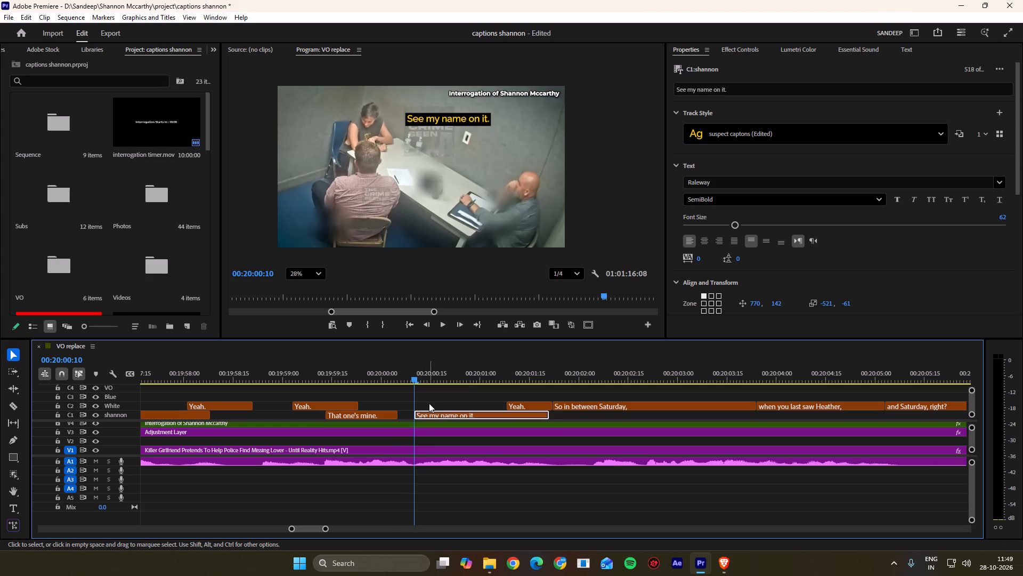
{"action": "left_click", "coordinate": [429, 403]}
Extend the end of the "That one's mine." caption to meet the start of "See my name on it." at 00:20:00:10.
{"action": "left_click_drag", "start_coordinate": [398, 414], "coordinate": [428, 411]}
Trim the start of the White "Yeah." caption before "So in between Saturday," to 00:20:01:09, matching the speech.
{"action": "left_click_drag", "start_coordinate": [400, 370], "coordinate": [311, 380]}
{"action": "key", "text": "space"}
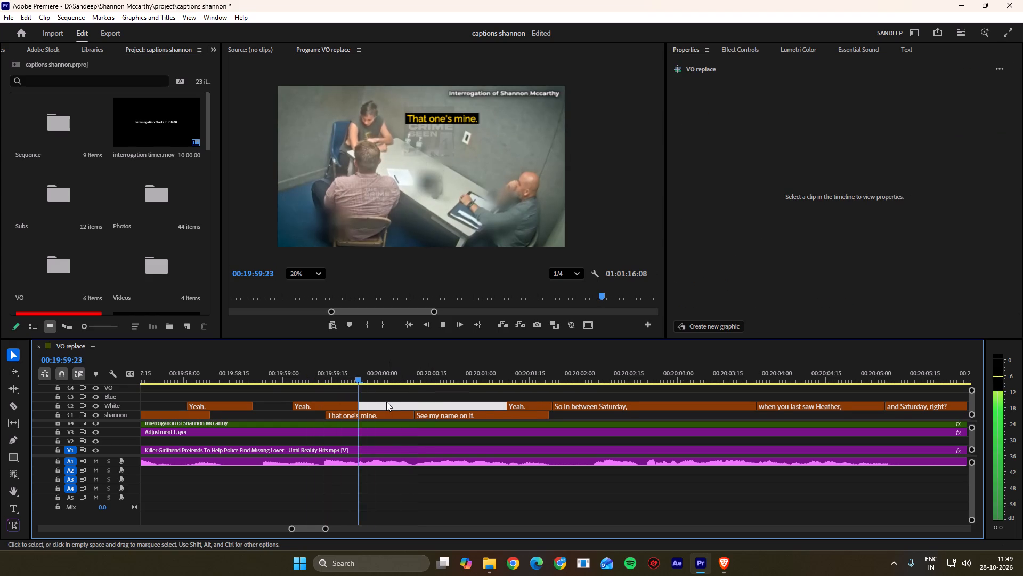
{"action": "scroll", "coordinate": [386, 402], "scroll_direction": "down", "scroll_amount": 8}
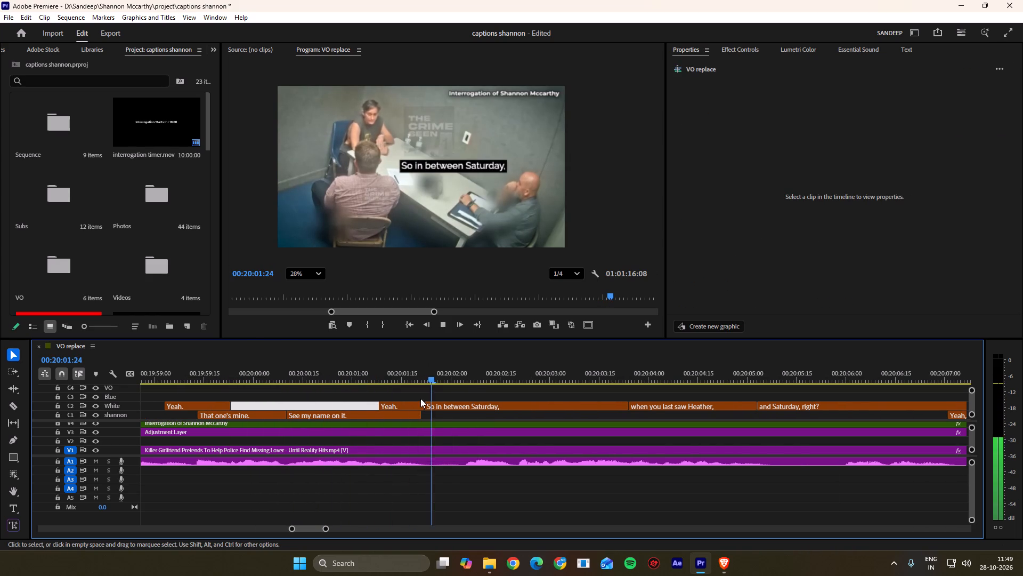
{"action": "key", "text": "space"}
{"action": "left_click_drag", "start_coordinate": [427, 371], "coordinate": [316, 375]}
{"action": "key", "text": "space"}
{"action": "key", "text": "space"}
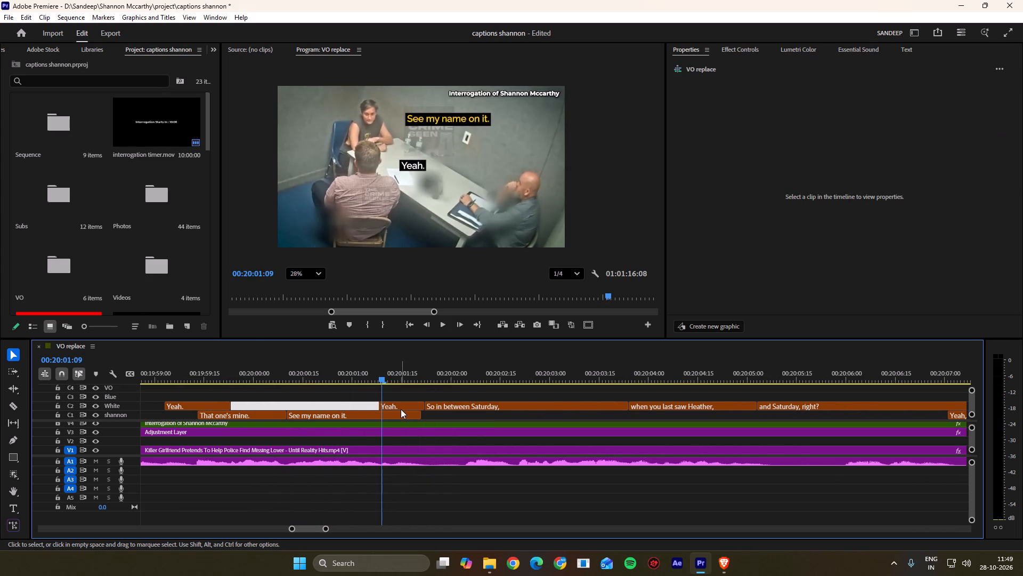
{"action": "key", "text": "space"}
{"action": "key", "text": "space"}
{"action": "left_click_drag", "start_coordinate": [393, 383], "coordinate": [385, 383]}
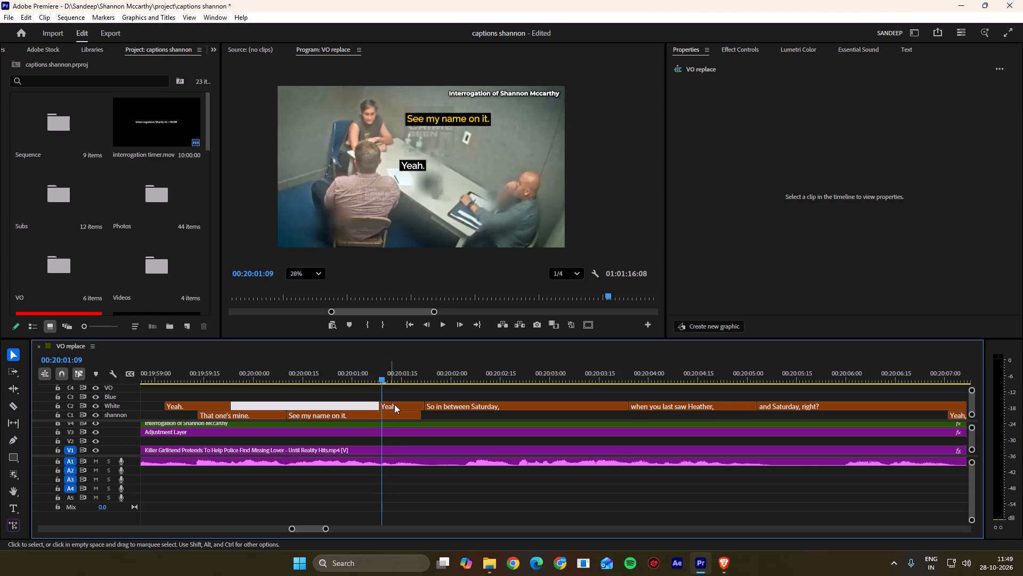
{"action": "left_click", "coordinate": [394, 404]}
{"action": "left_click", "coordinate": [380, 404]}
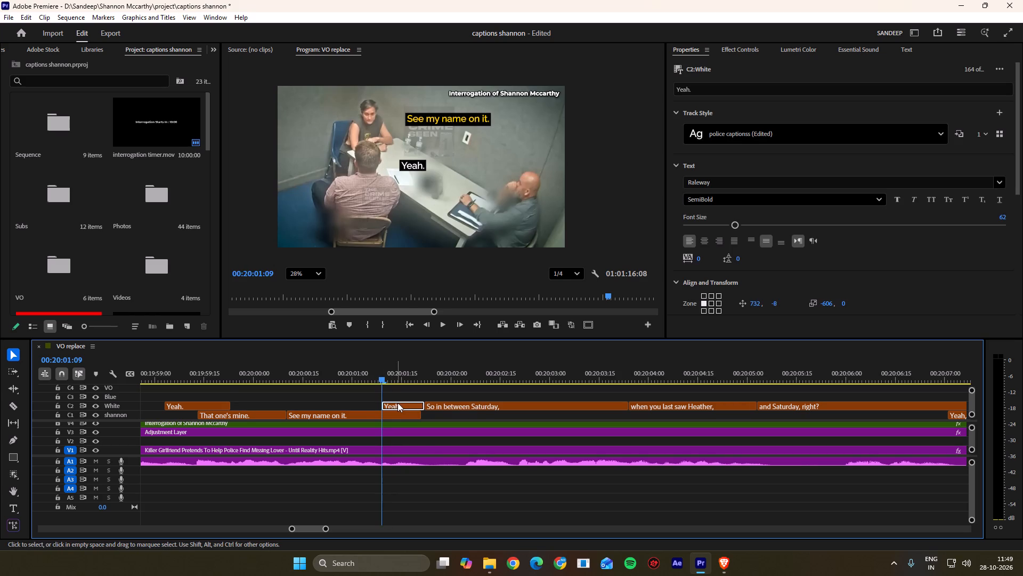
{"action": "left_click", "coordinate": [398, 402]}
Roll the cut between the White "Yeah." and "So in between Saturday," captions to 00:20:02:05, matching the speech.
{"action": "left_click", "coordinate": [433, 402]}
{"action": "key", "text": "space"}
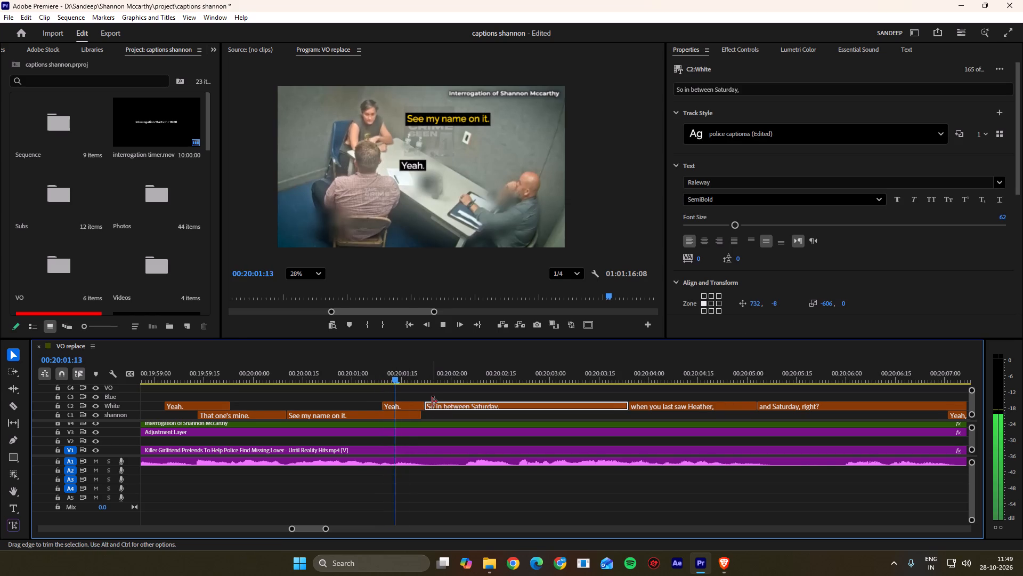
{"action": "scroll", "coordinate": [432, 402], "scroll_direction": "down", "scroll_amount": 3}
{"action": "key", "text": "space"}
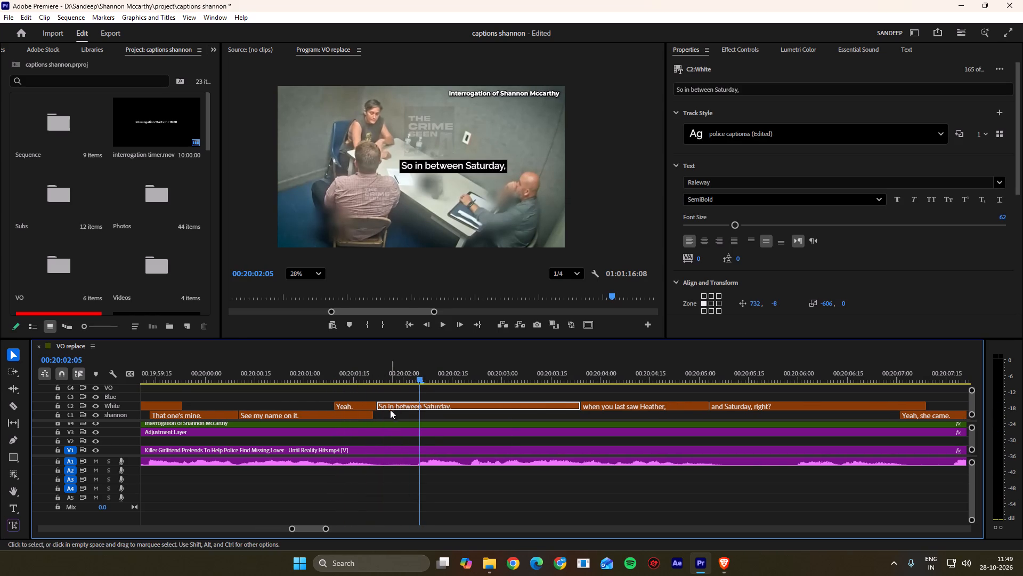
{"action": "left_click_drag", "start_coordinate": [378, 407], "coordinate": [423, 409], "text": "ctrl"}
{"action": "left_click", "coordinate": [431, 401]}
Roll the cut between "So in between Saturday," and "when you last saw Heather," to 00:20:04:00, matching the speech.
{"action": "key", "text": "space"}
{"action": "scroll", "coordinate": [431, 401], "scroll_direction": "down", "scroll_amount": 2}
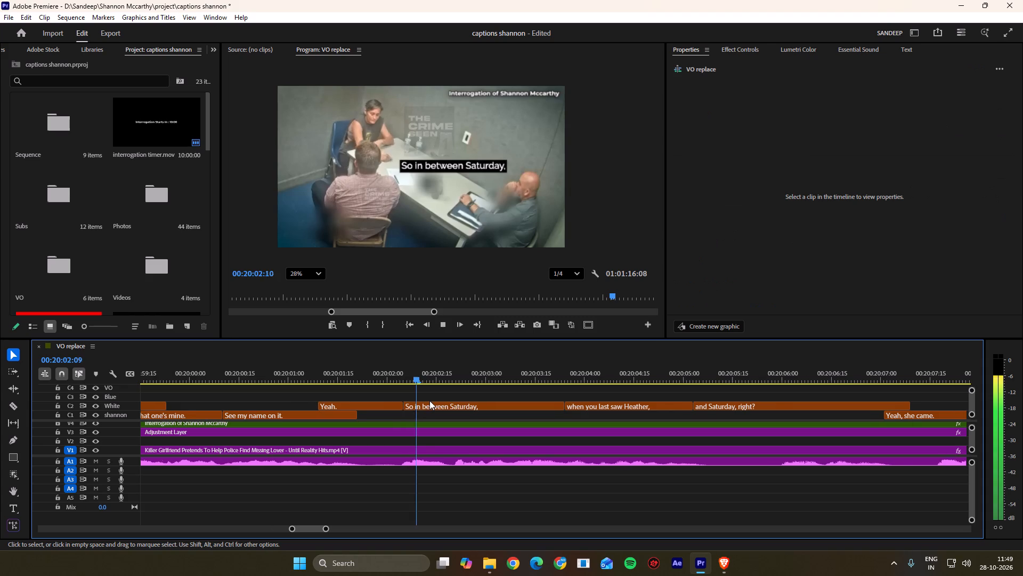
{"action": "scroll", "coordinate": [429, 401], "scroll_direction": "down", "scroll_amount": 10}
{"action": "key", "text": "space"}
{"action": "key", "text": "space"}
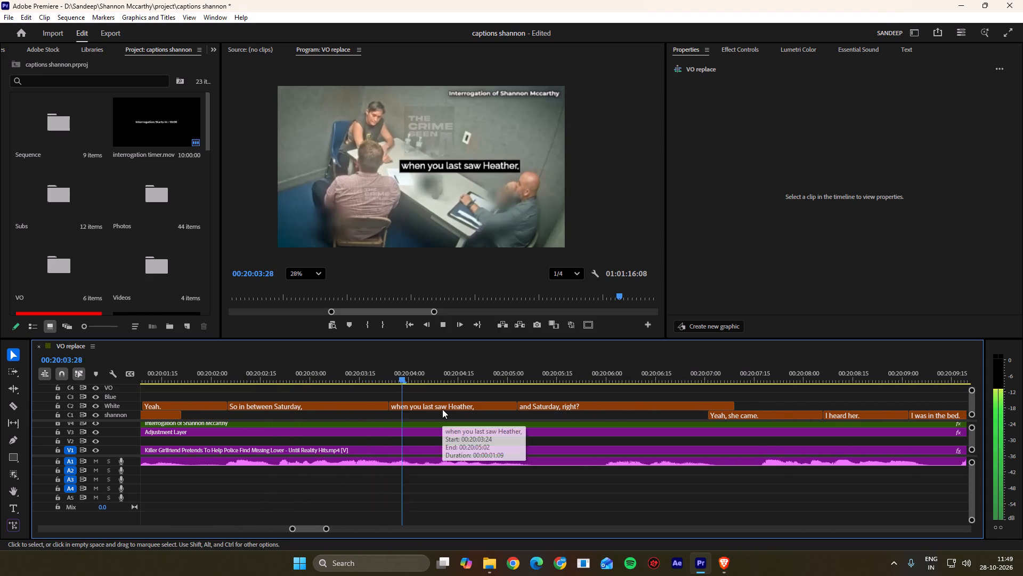
{"action": "key", "text": "space"}
{"action": "left_click_drag", "start_coordinate": [416, 377], "coordinate": [359, 374]}
{"action": "key", "text": "space"}
{"action": "key", "text": "space"}
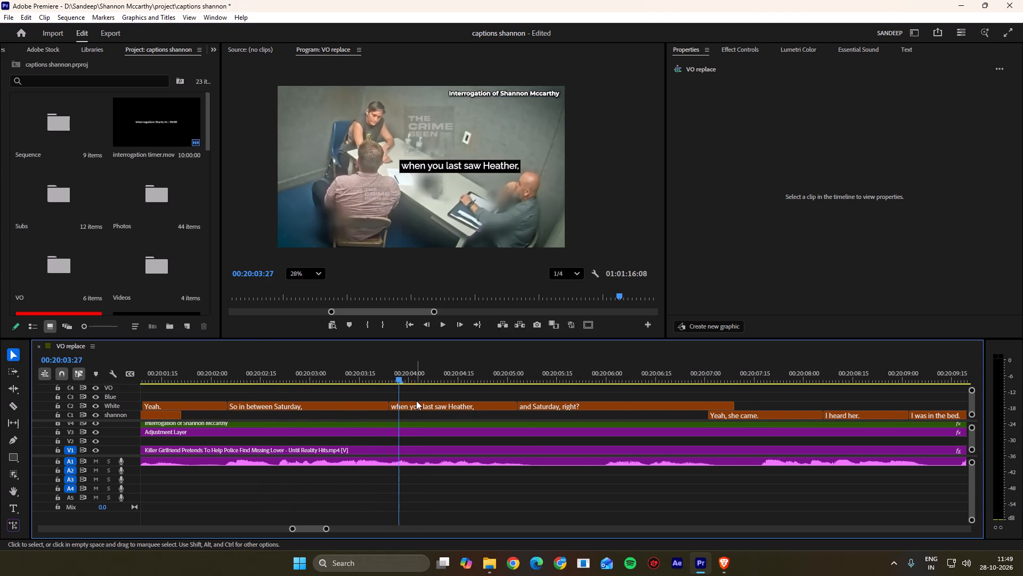
{"action": "key", "text": "space"}
{"action": "key", "text": "space"}
{"action": "left_click_drag", "start_coordinate": [388, 405], "coordinate": [407, 407], "text": "ctrl"}
{"action": "left_click", "coordinate": [425, 400], "text": "ctrl"}
Save the captions project.
{"action": "key", "text": "ctrl+s"}
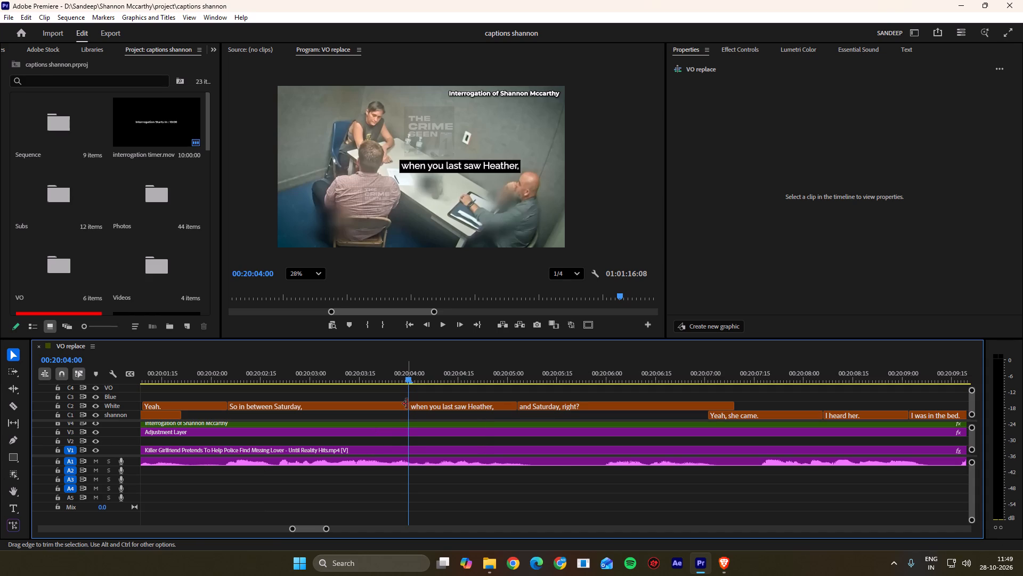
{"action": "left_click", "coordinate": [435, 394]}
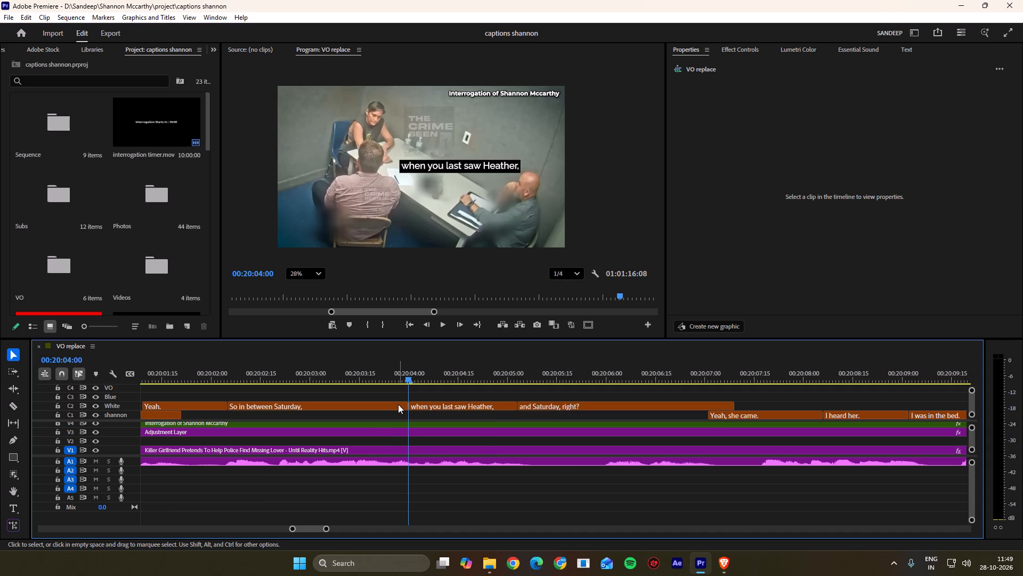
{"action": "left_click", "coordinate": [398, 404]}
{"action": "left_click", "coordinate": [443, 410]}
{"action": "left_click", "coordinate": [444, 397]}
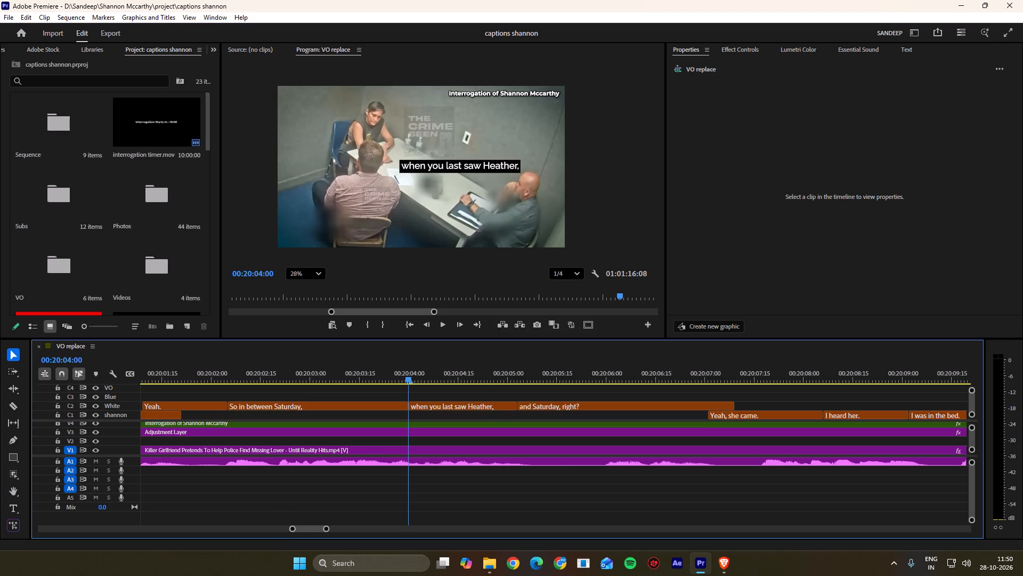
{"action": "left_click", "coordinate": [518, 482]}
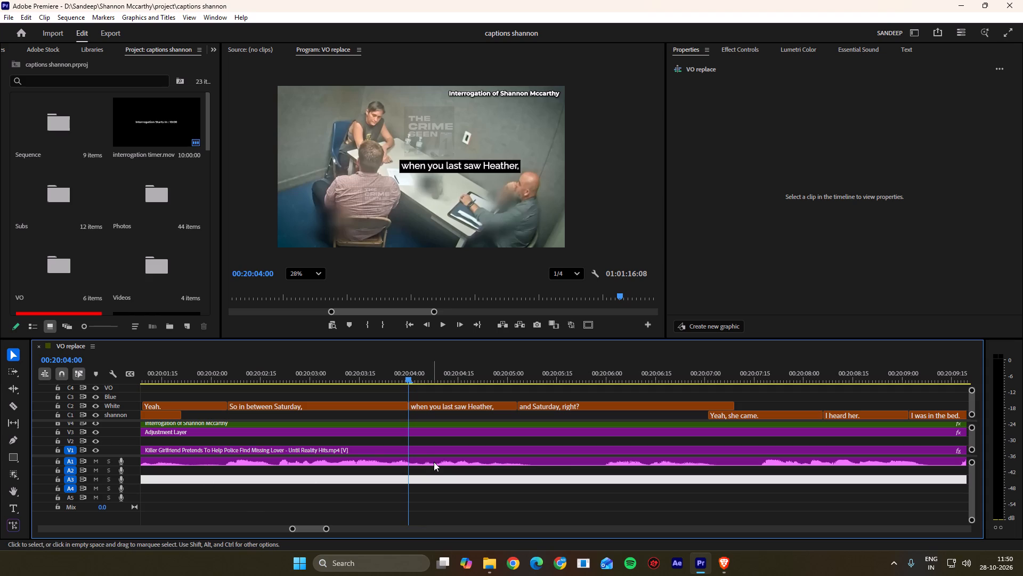